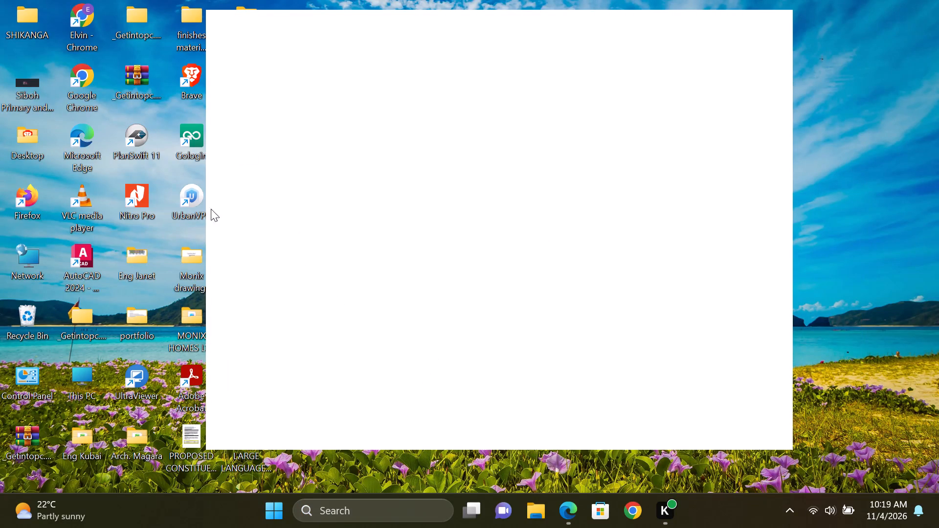
Launch PlanSwift 11 from the desktop.
double_click(142, 134)
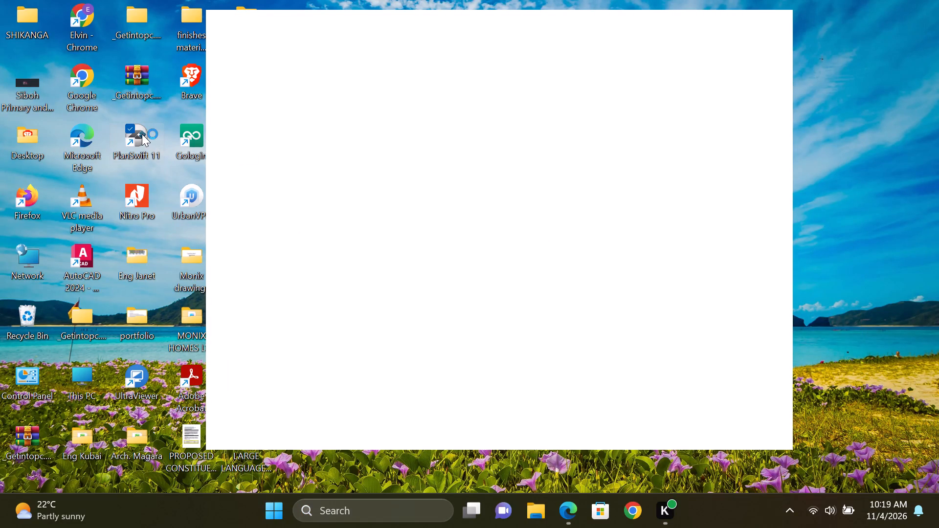
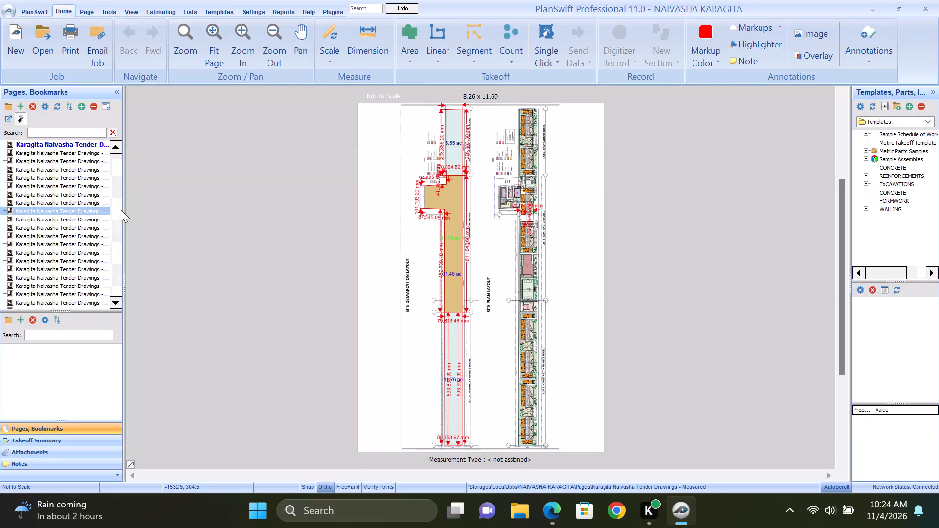
Open the club house first floor slab details page, whose takeoff items are the T8 reinforcement bars, from the Karagita Naivasha Tender Drawings.
scroll(82, 213, "up", 7)
scroll(81, 218, "down", 2)
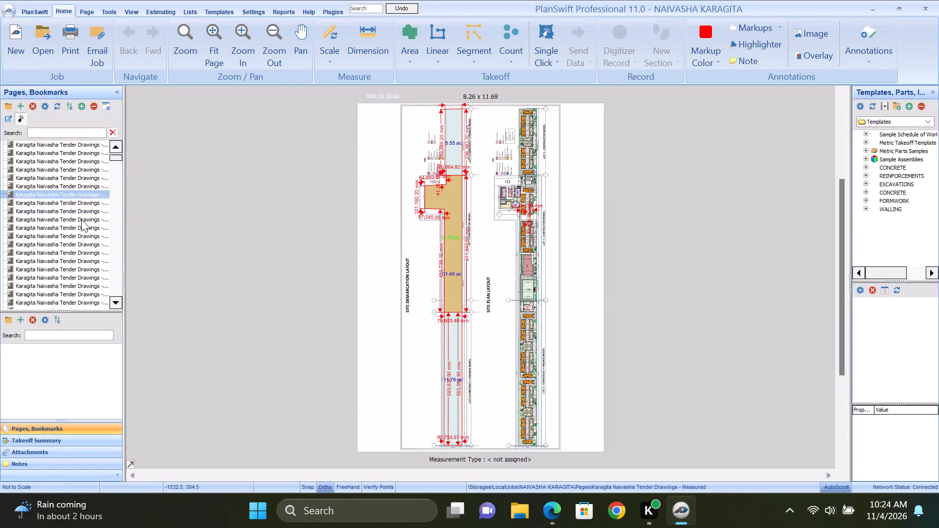
scroll(81, 220, "down", 16)
scroll(83, 242, "down", 10)
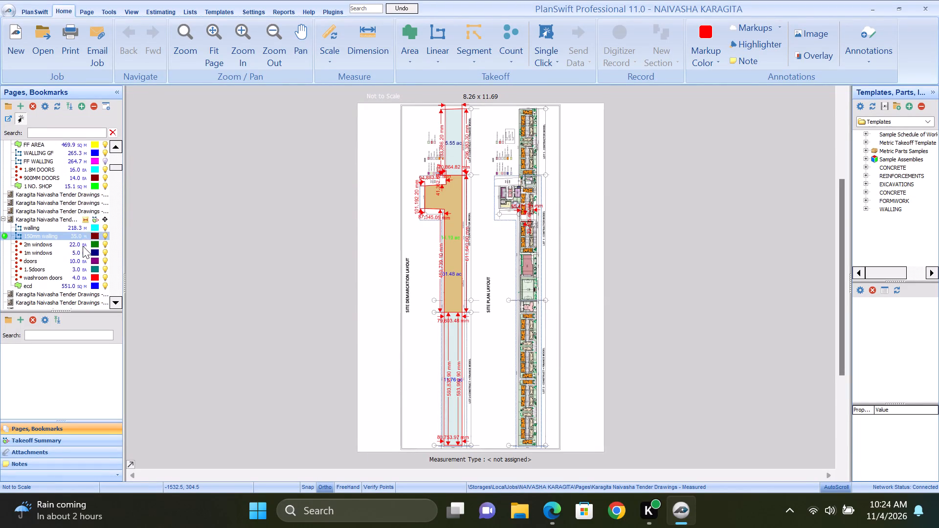
scroll(83, 246, "down", 15)
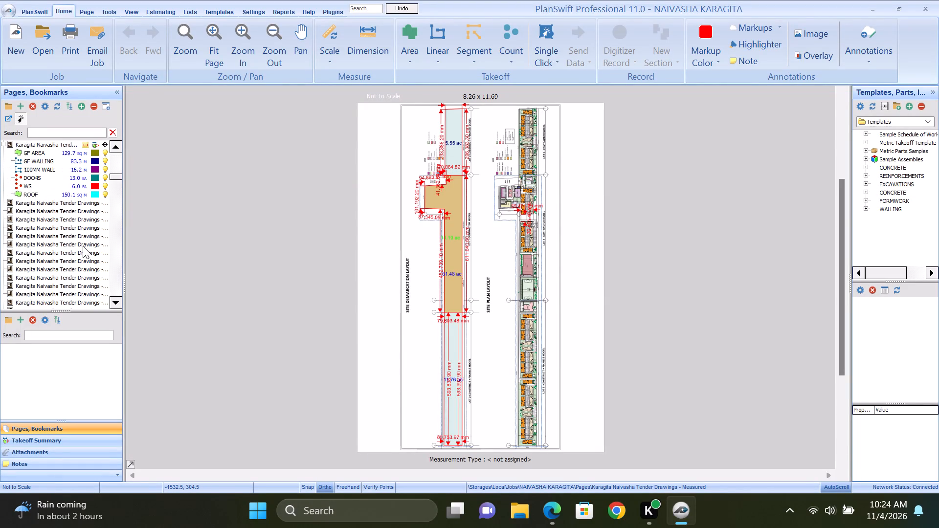
scroll(82, 250, "down", 5)
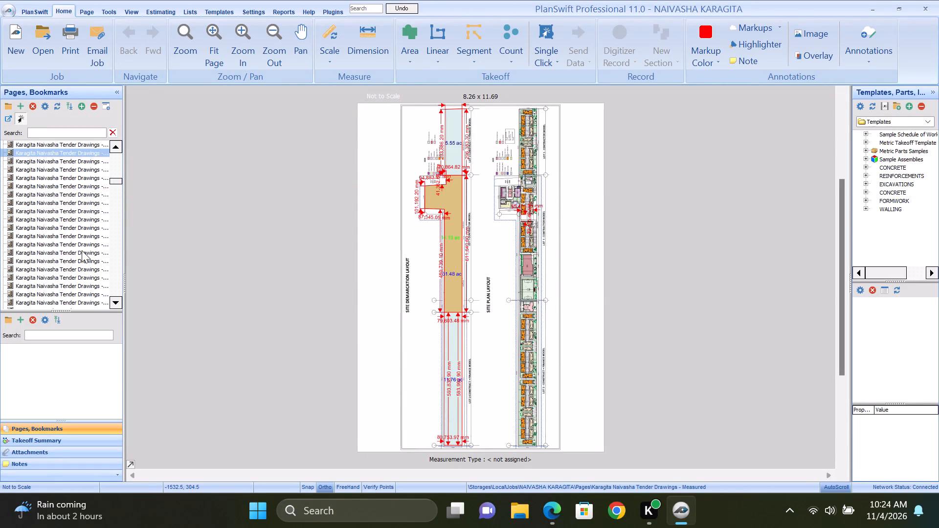
scroll(69, 276, "down", 16)
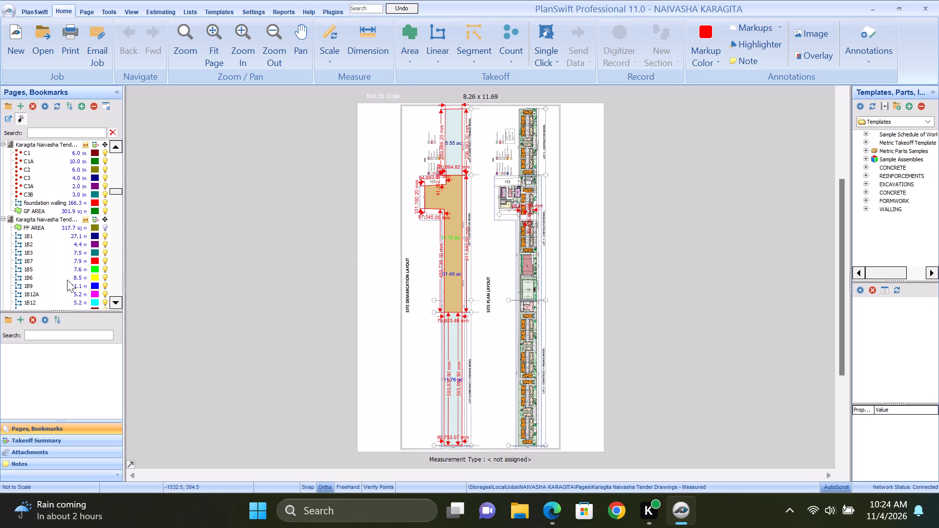
scroll(67, 280, "down", 19)
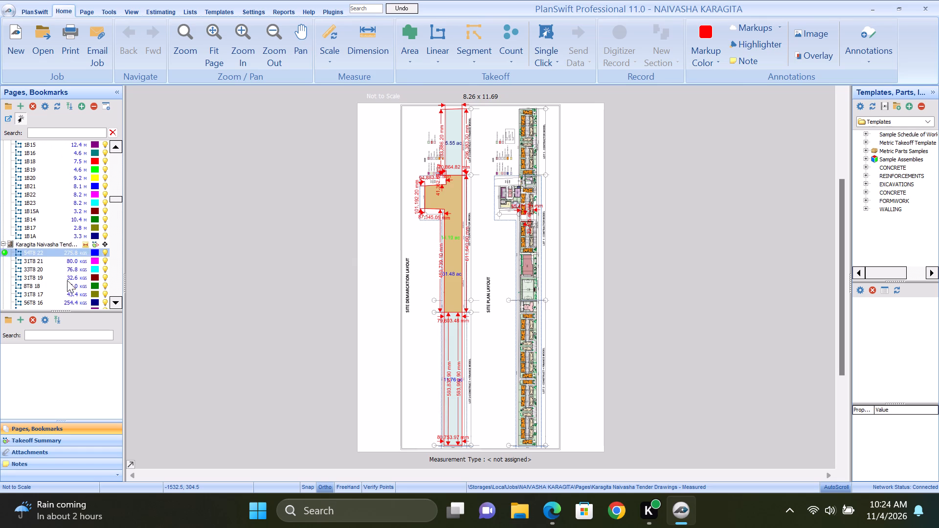
left_click(50, 244)
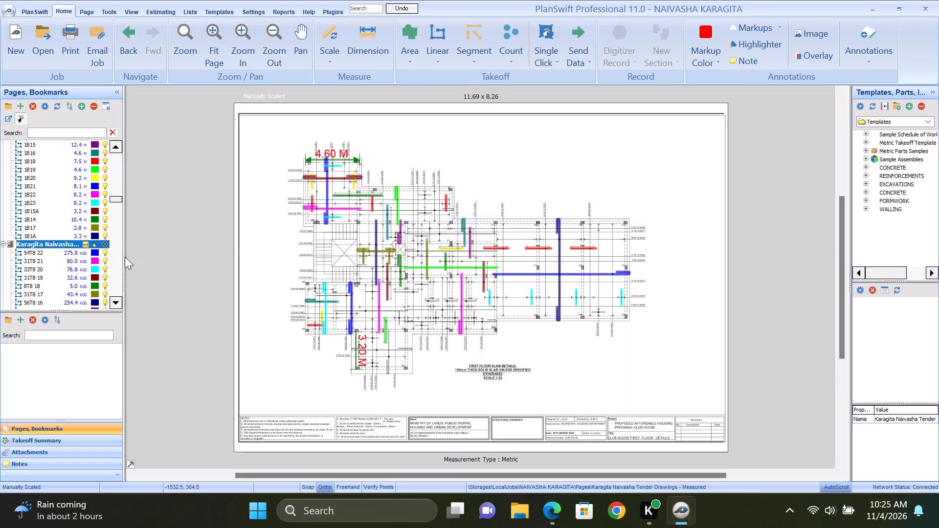
Examine the reinforcement bar takeoffs marked on the first floor slab details drawing.
scroll(510, 253, "up", 1)
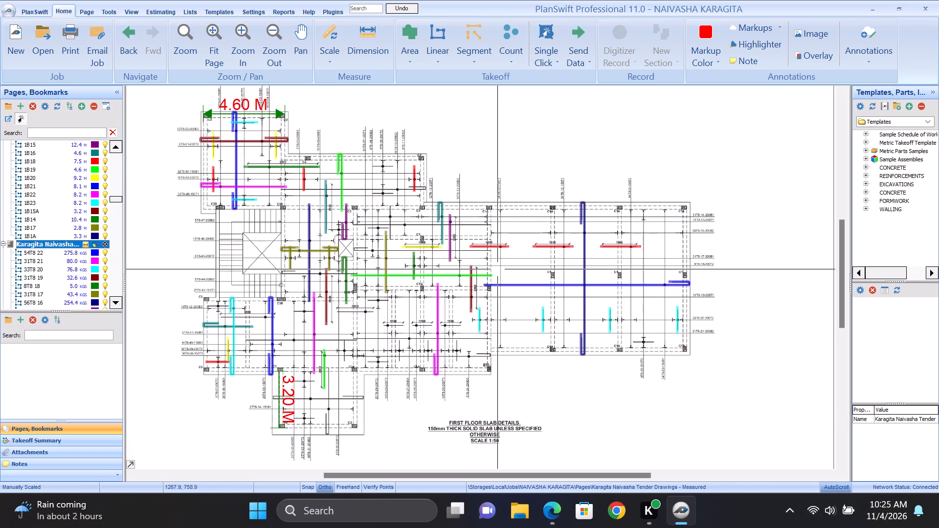
scroll(476, 319, "up", 1)
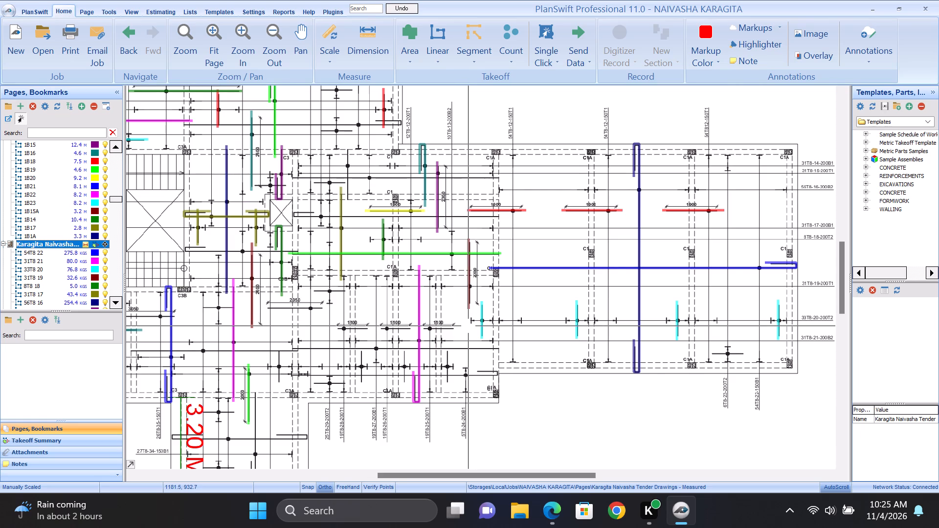
scroll(467, 327, "down", 5)
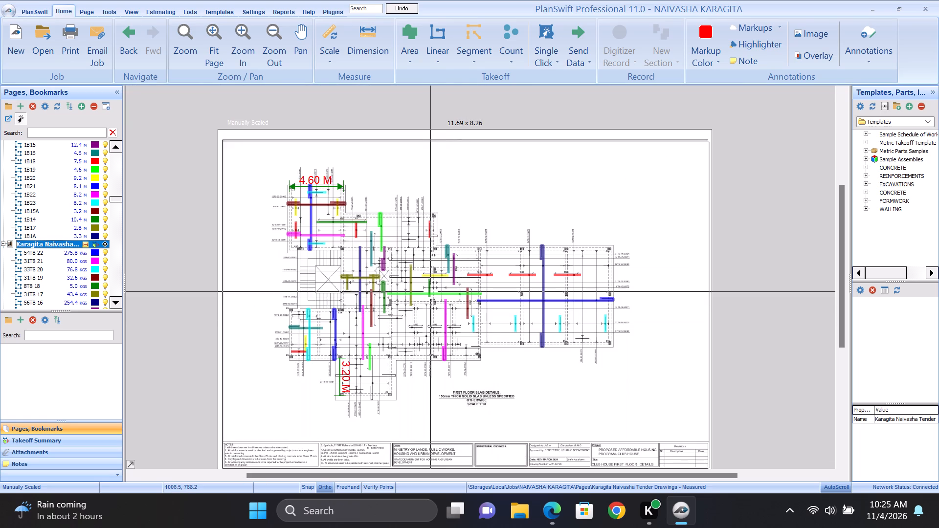
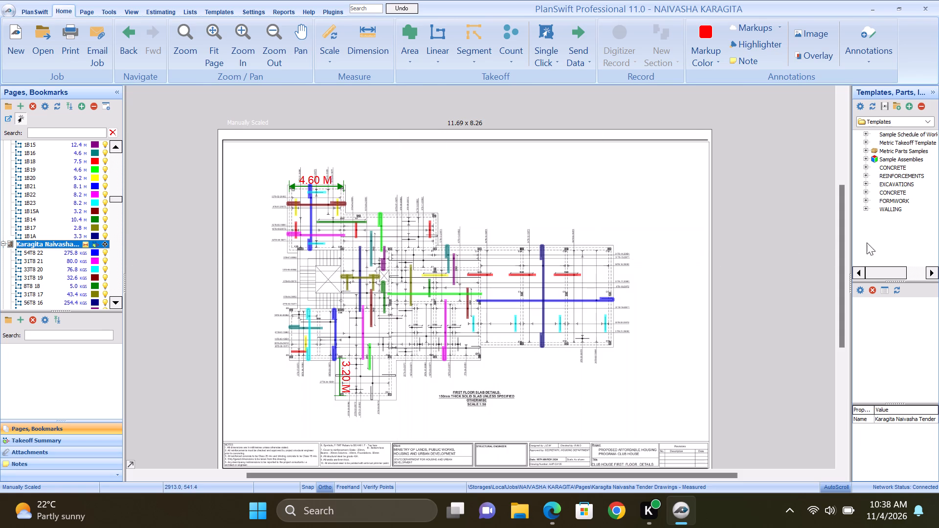
Examine the first floor slab details drawing for T8 bars that have no takeoff marking yet.
scroll(380, 224, "up", 2)
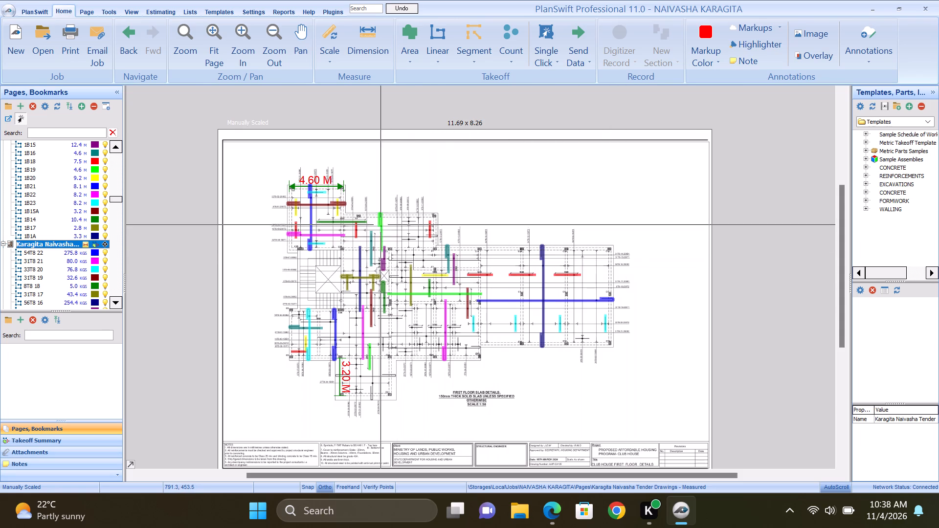
scroll(380, 224, "up", 4)
scroll(384, 264, "down", 3)
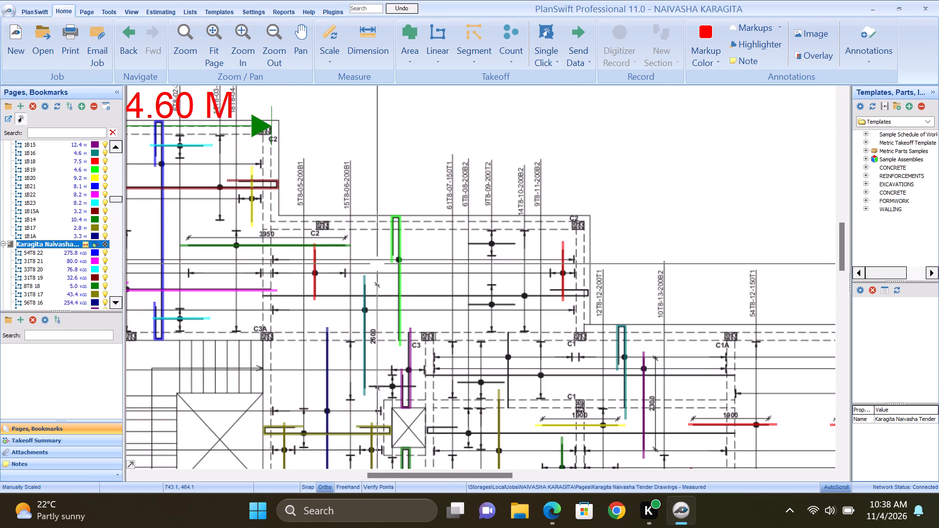
scroll(400, 284, "down", 3)
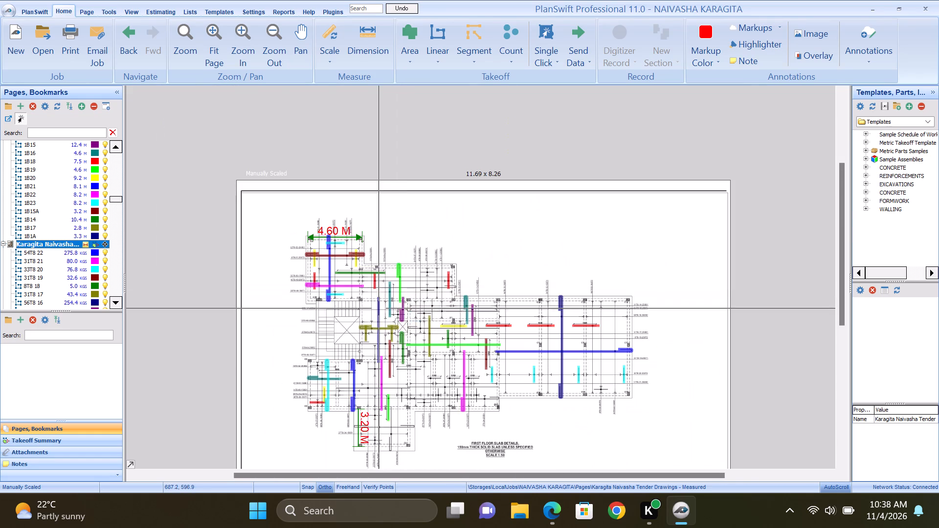
scroll(376, 309, "up", 4)
scroll(371, 310, "down", 3)
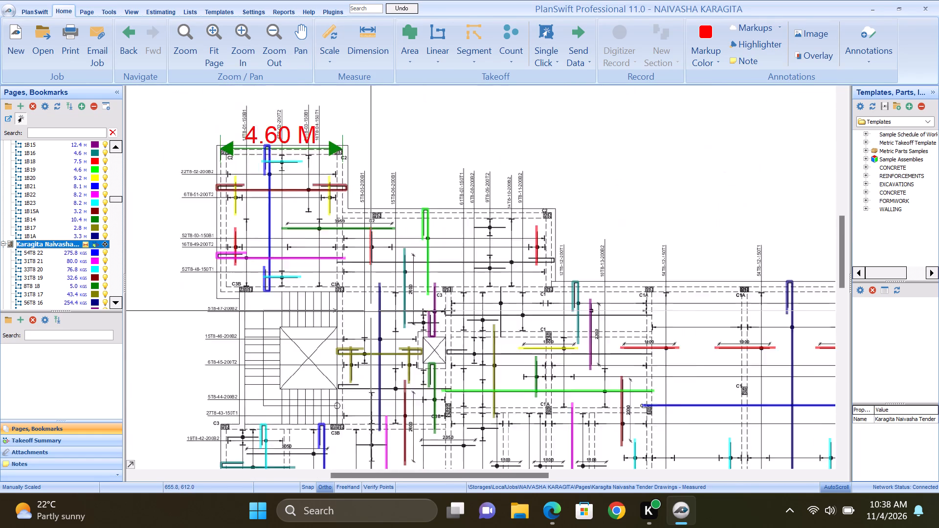
scroll(269, 268, "down", 2)
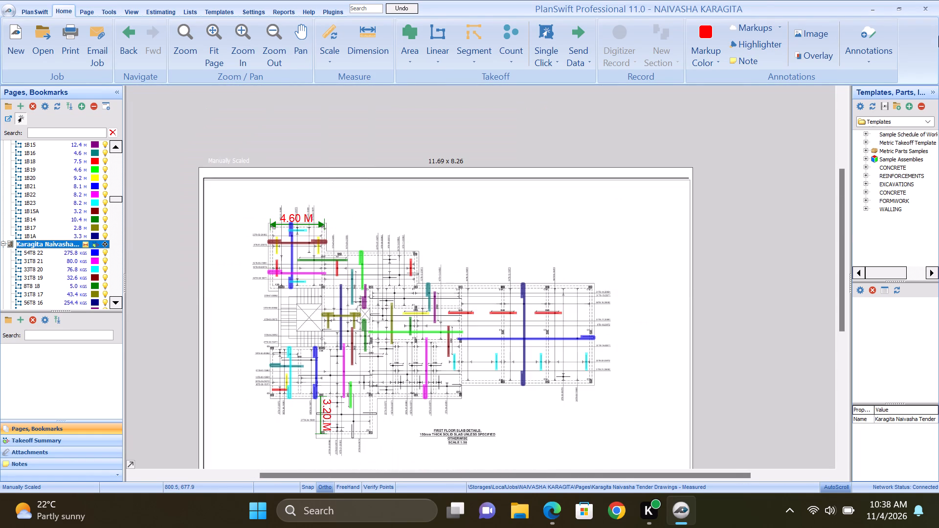
scroll(219, 189, "down", 3)
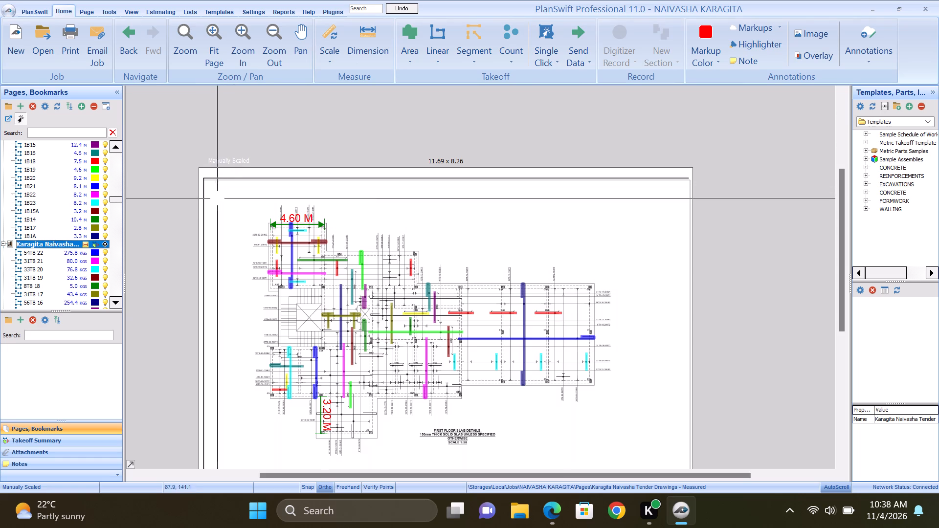
Review the page's list of T8 reinforcement takeoff items to check which bar marks are already measured.
scroll(125, 252, "up", 3)
scroll(134, 224, "down", 4)
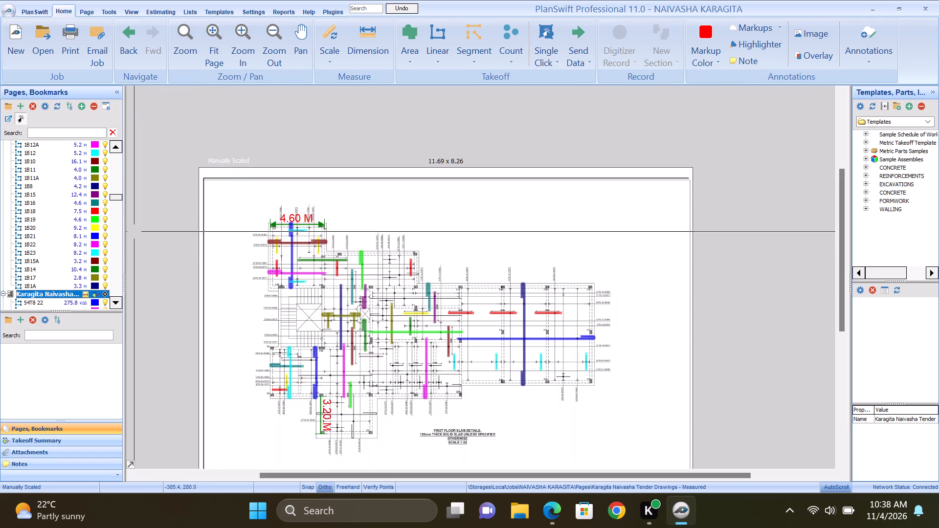
scroll(95, 254, "up", 6)
scroll(89, 231, "down", 12)
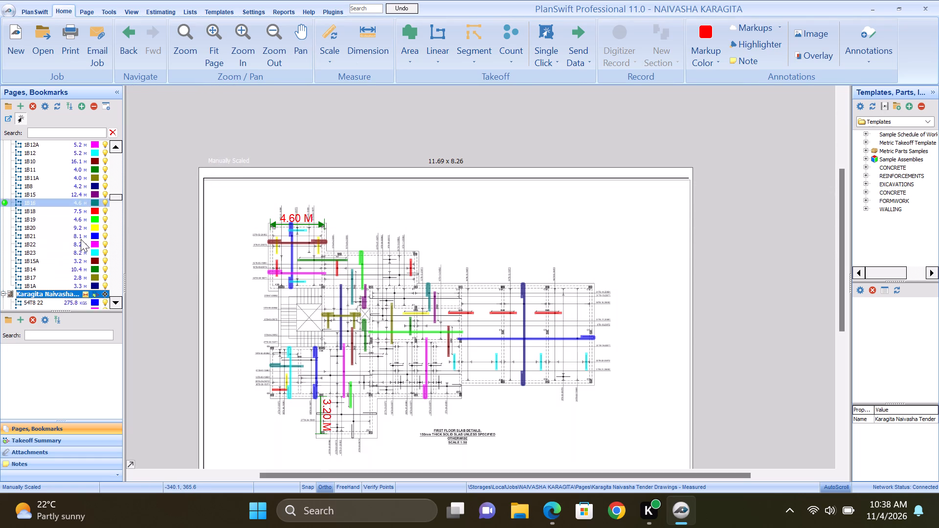
scroll(81, 239, "down", 5)
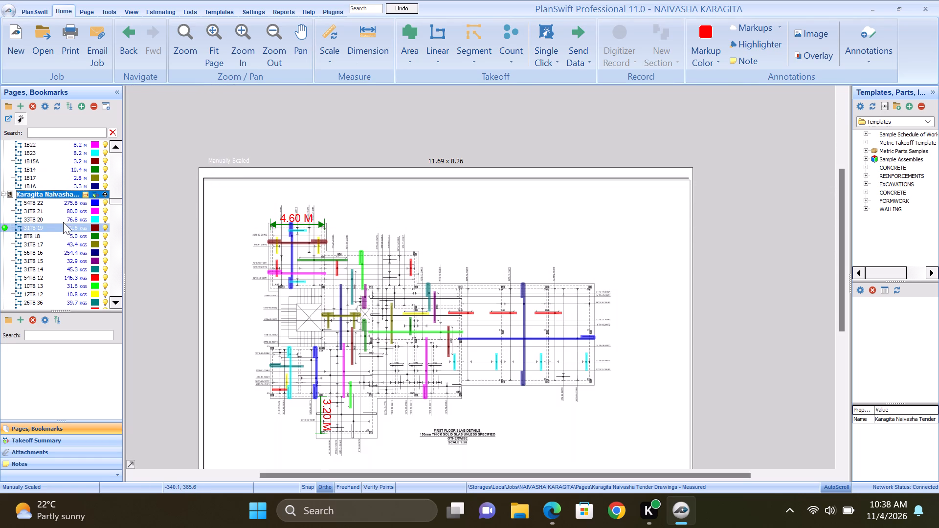
scroll(63, 223, "down", 14)
scroll(61, 227, "down", 7)
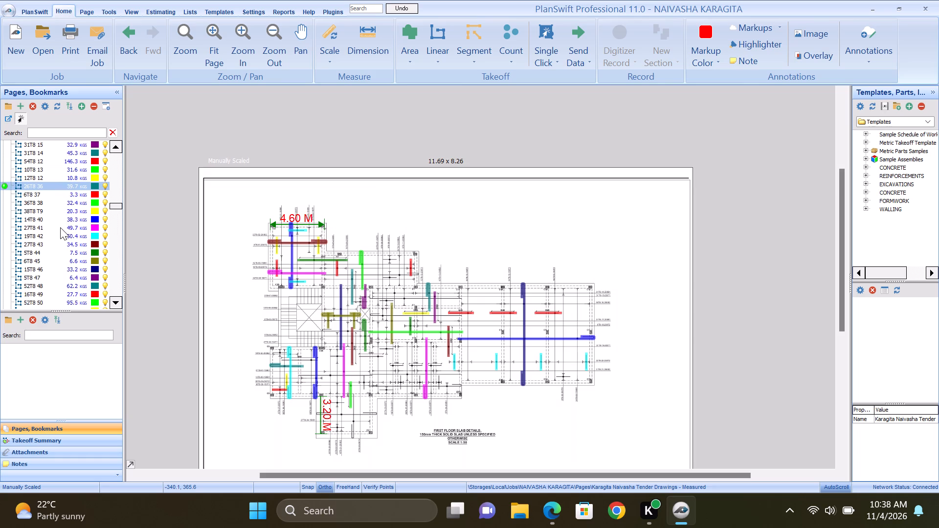
scroll(59, 230, "down", 8)
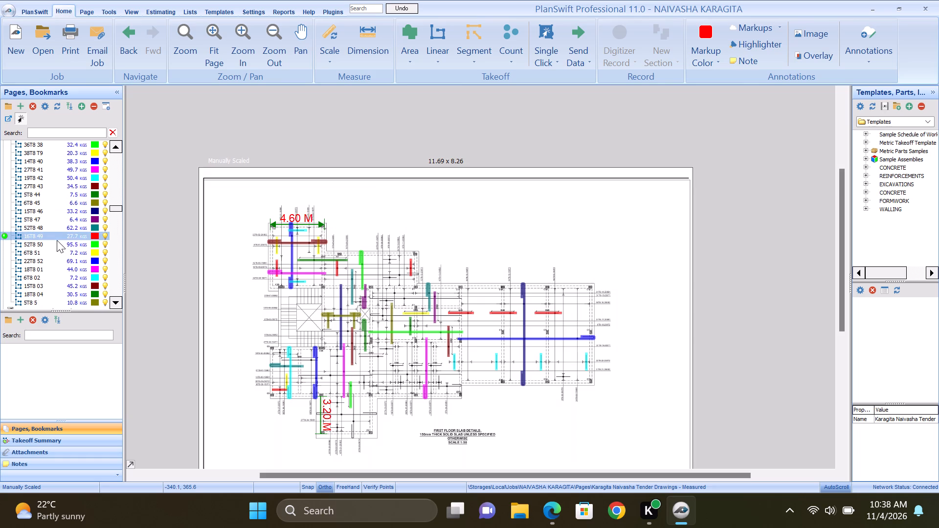
scroll(111, 272, "down", 3)
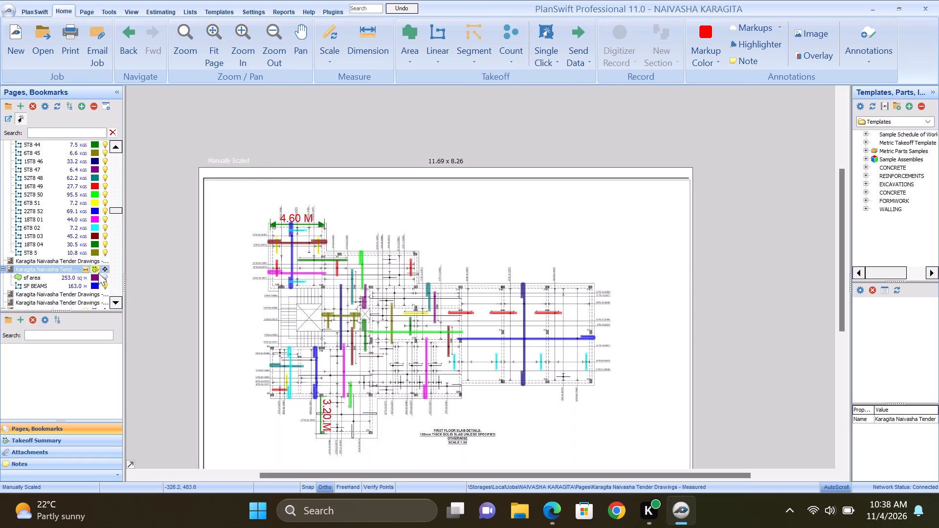
Start a slab reinforcement takeoff from the REINFORCEMENTS templates, named 15T8 06, with bar weight 0.395 kg and bar number 15.
scroll(372, 247, "up", 3)
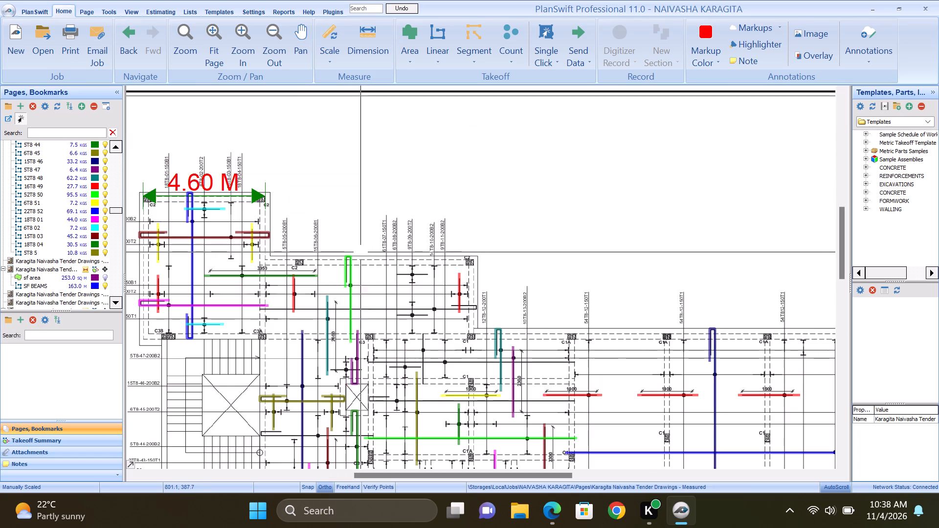
scroll(304, 253, "up", 2)
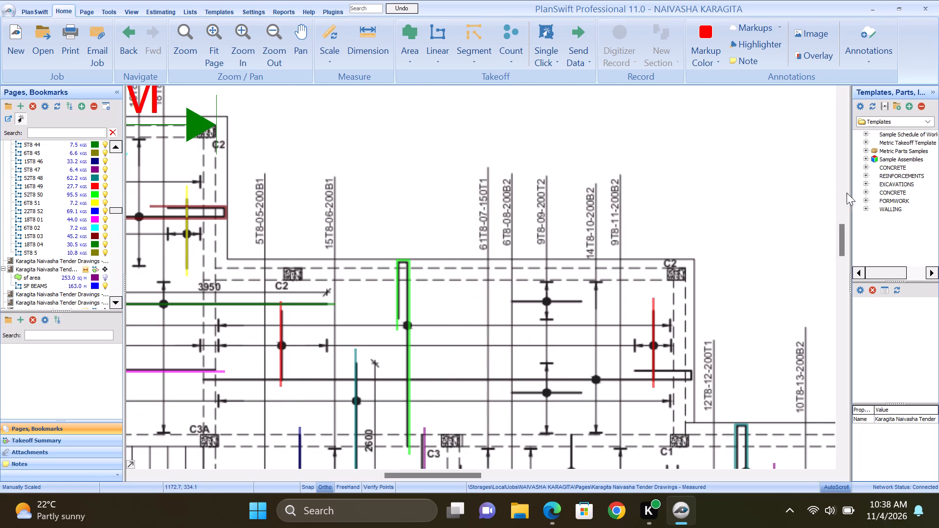
left_click(868, 175)
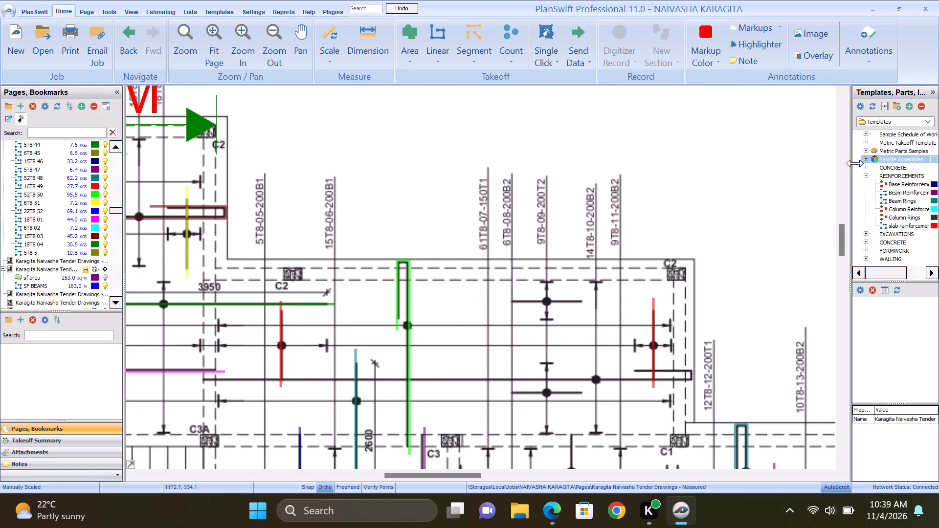
left_click(857, 224)
key("ctrl+a")
key("ctrl+a")
key("ctrl+a")
key("ctrl+a")
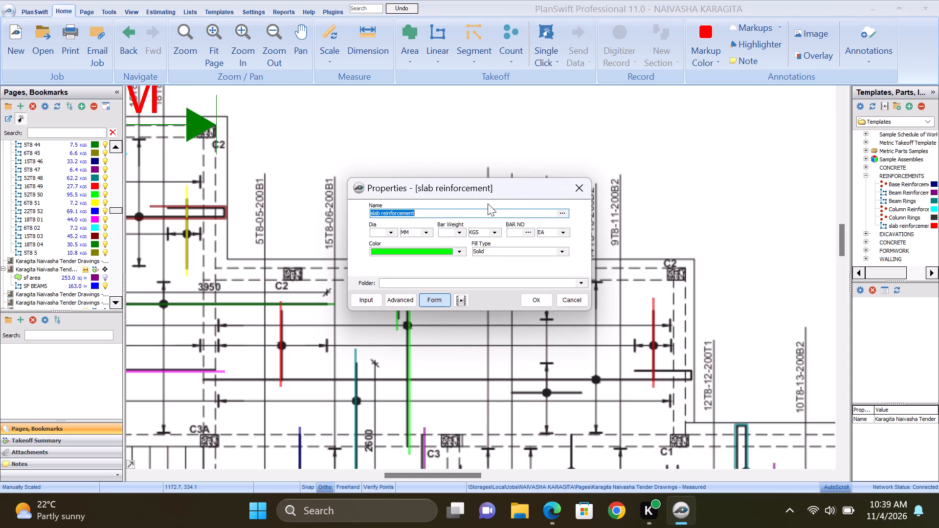
type("15")
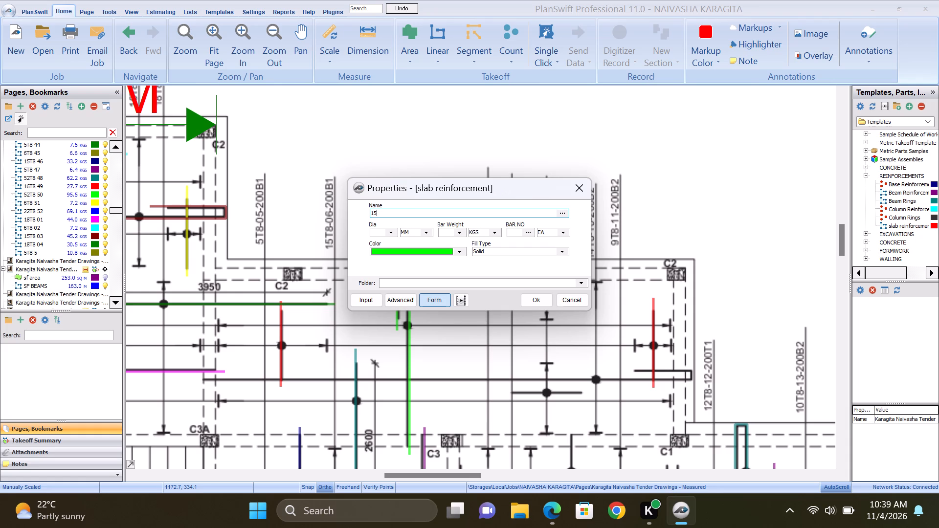
type("T8")
key("space")
type("06")
left_click(457, 233)
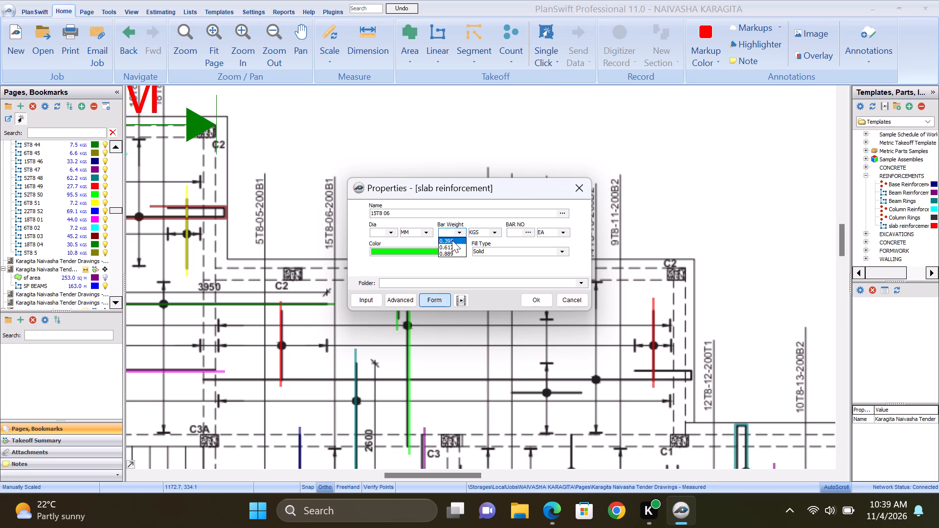
left_click(450, 241)
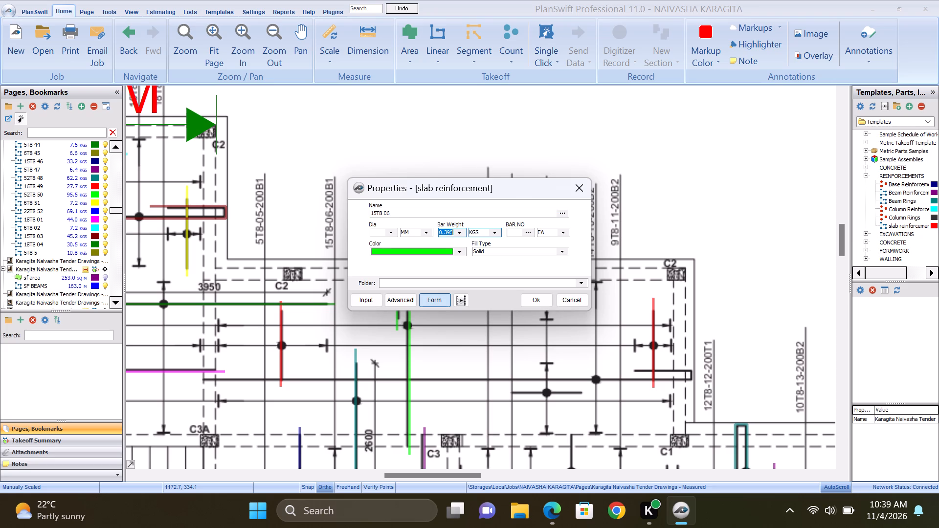
left_click(513, 230)
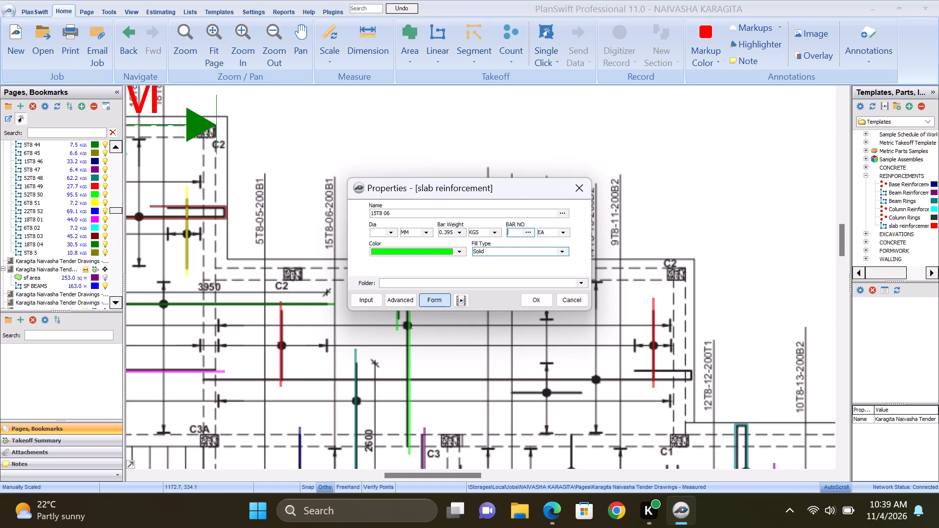
key("1")
key("5")
left_click(531, 297)
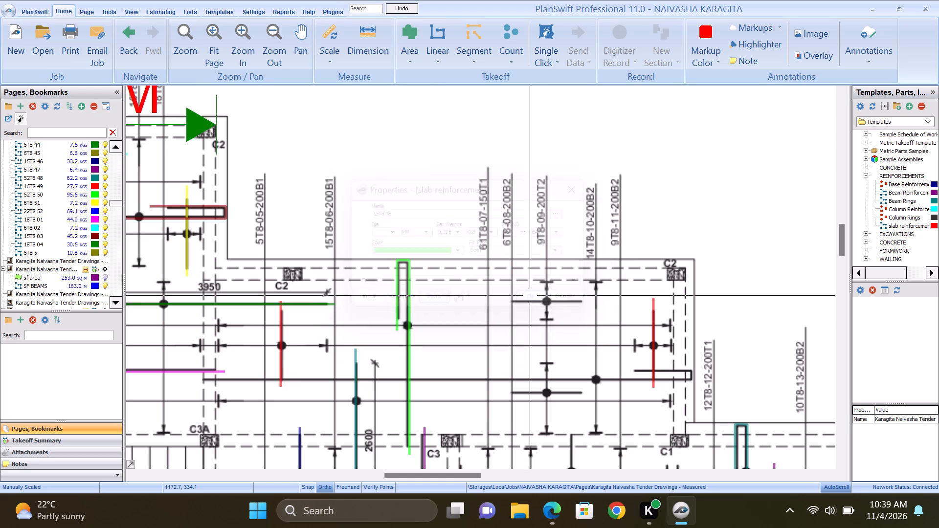
Trace the 15T8-06 bar beside the stairwell: hooked end about 0.92 m, return about 0.20 m, then the long straight run to just past C3B, and finish the takeoff.
scroll(446, 257, "down", 4)
scroll(396, 276, "down", 4)
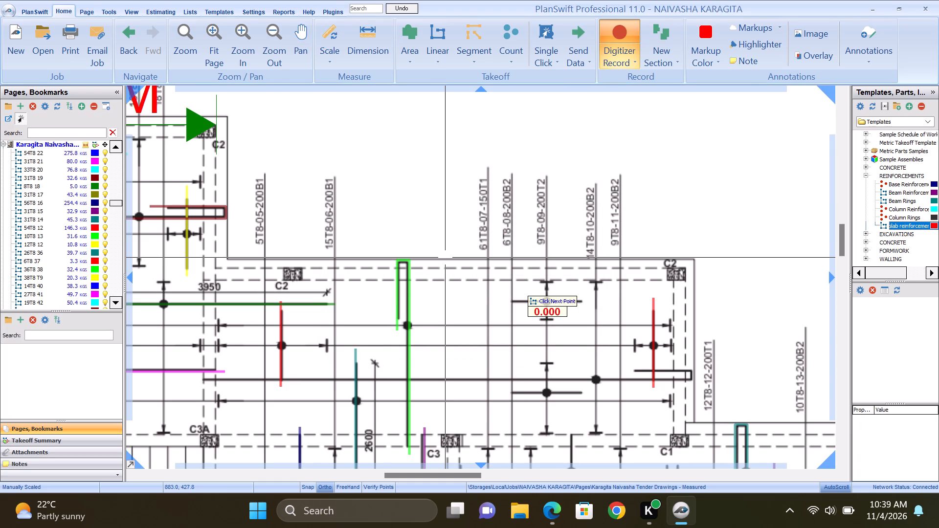
scroll(396, 276, "down", 1)
scroll(380, 316, "up", 7)
scroll(365, 274, "down", 4)
scroll(363, 315, "up", 6)
scroll(357, 294, "down", 4)
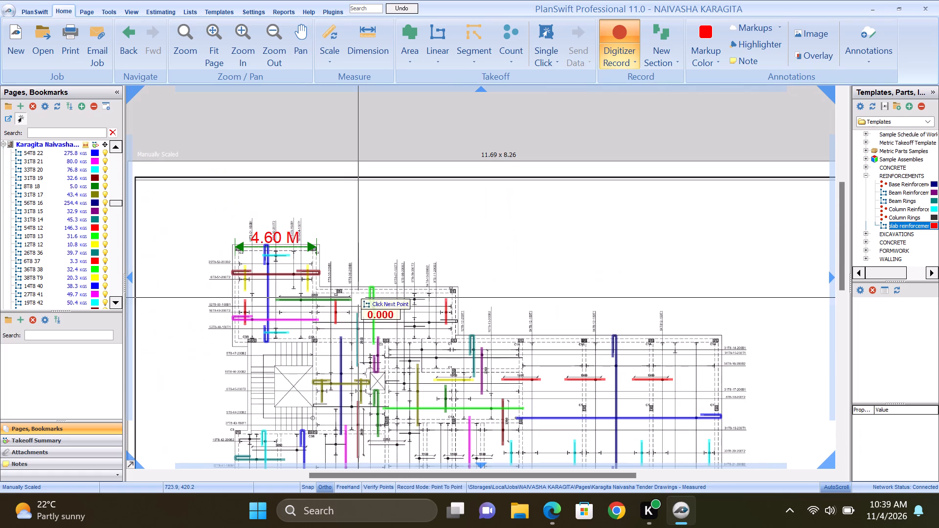
scroll(347, 417, "up", 5)
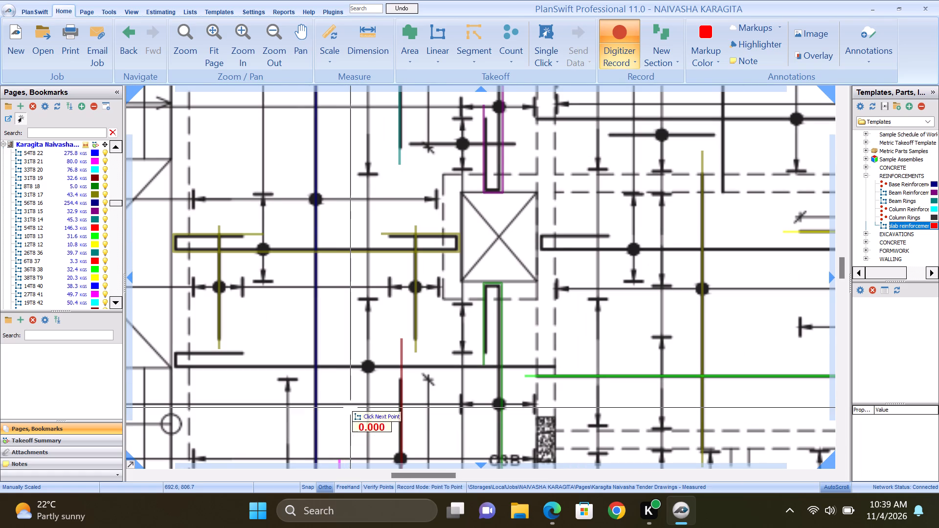
scroll(389, 402, "down", 1)
scroll(295, 367, "up", 6)
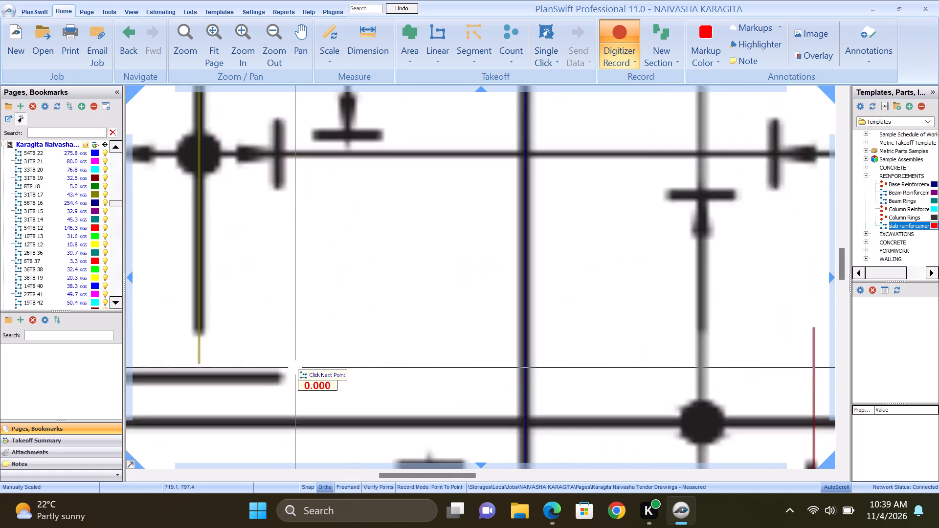
scroll(295, 367, "up", 2)
left_click(338, 371)
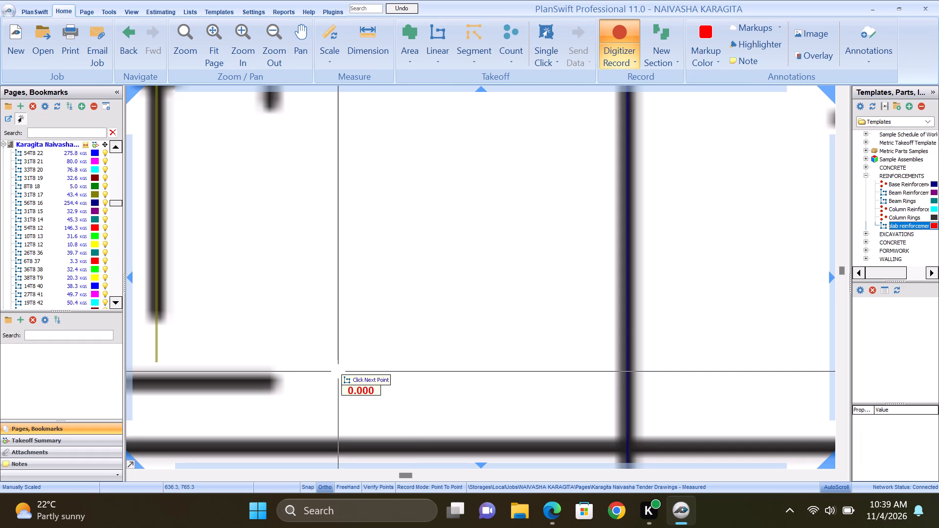
scroll(426, 372, "down", 4)
scroll(289, 370, "up", 1)
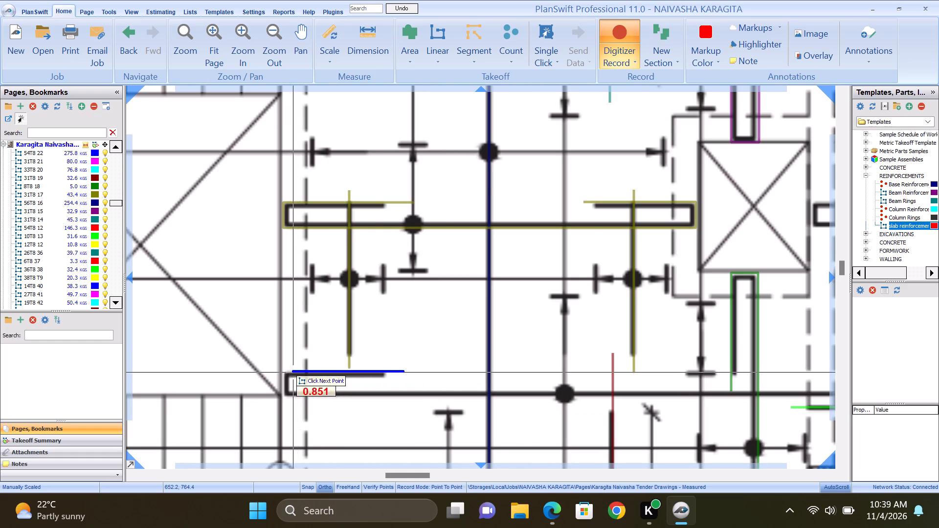
scroll(288, 370, "up", 5)
left_click(274, 374)
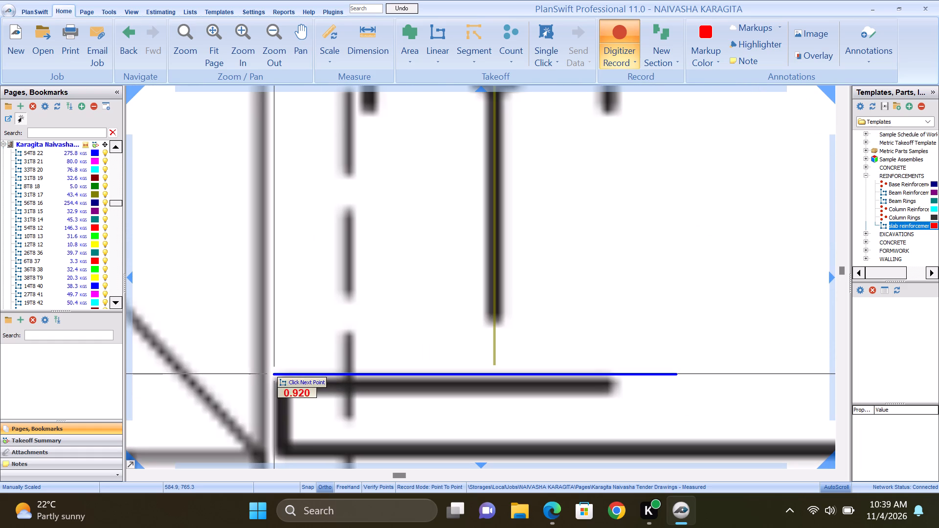
scroll(276, 333, "down", 4)
scroll(271, 365, "up", 5)
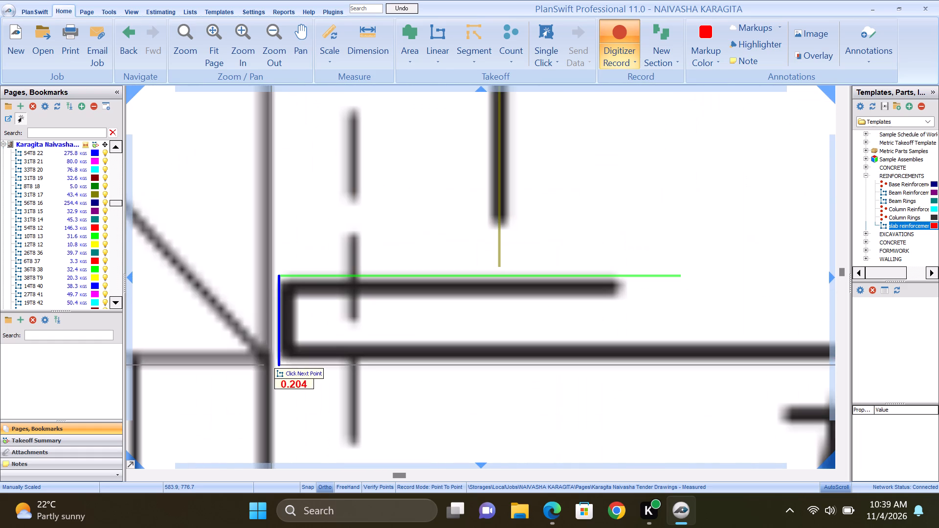
left_click(277, 362)
scroll(257, 347, "down", 6)
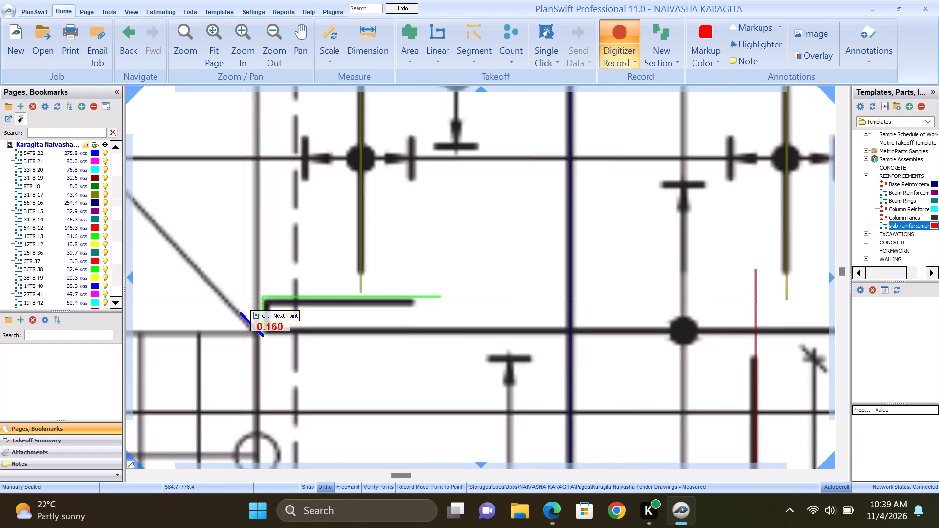
scroll(252, 285, "down", 5)
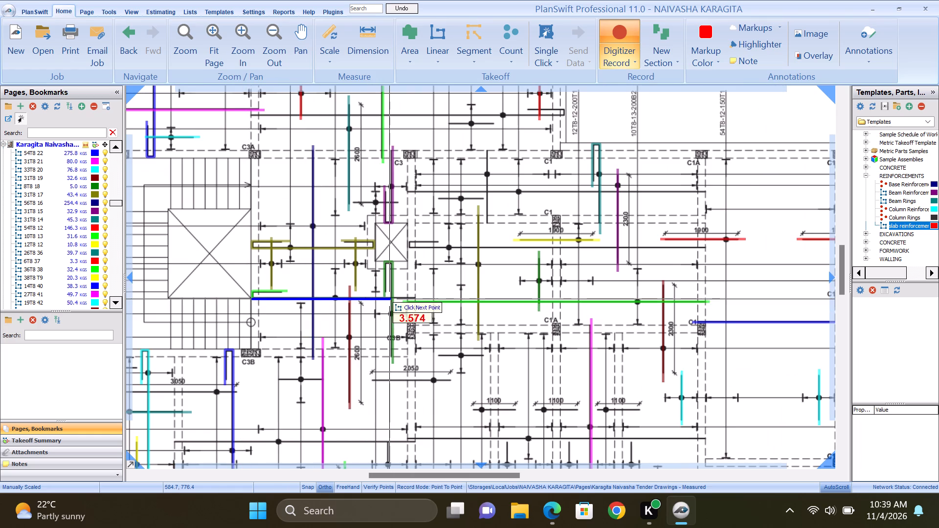
scroll(402, 297, "up", 7)
scroll(479, 310, "up", 6)
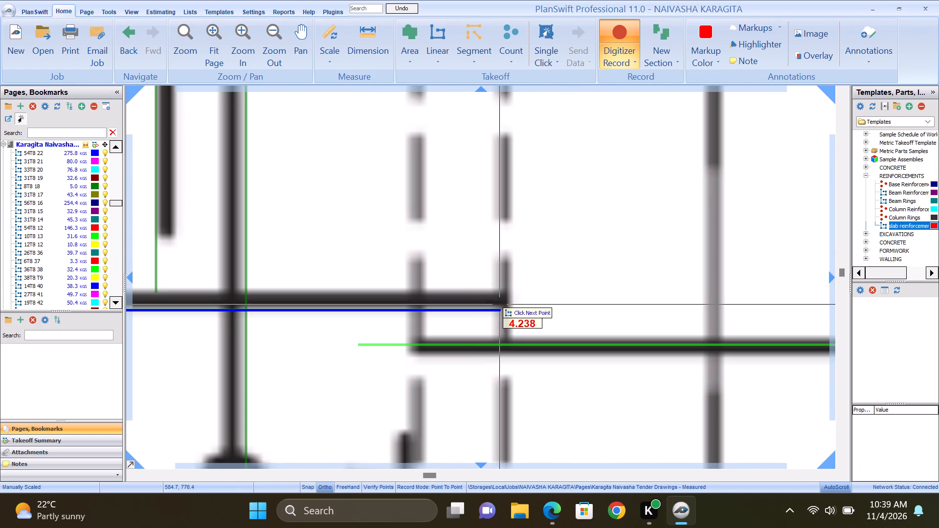
left_click(543, 300)
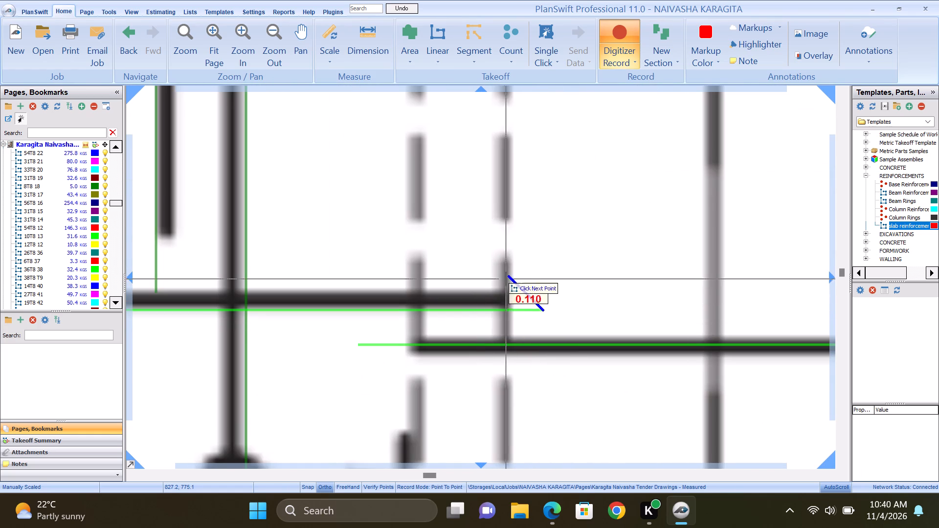
right_click(521, 263)
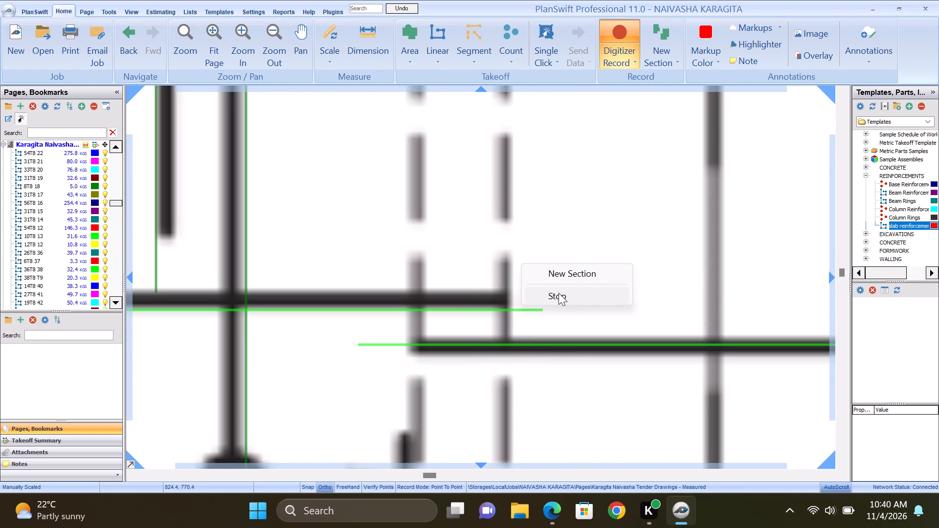
left_click(559, 293)
Examine the first floor slab details drawing, especially around marks 05 to 11, for the next T8 bar without a takeoff.
scroll(574, 301, "down", 15)
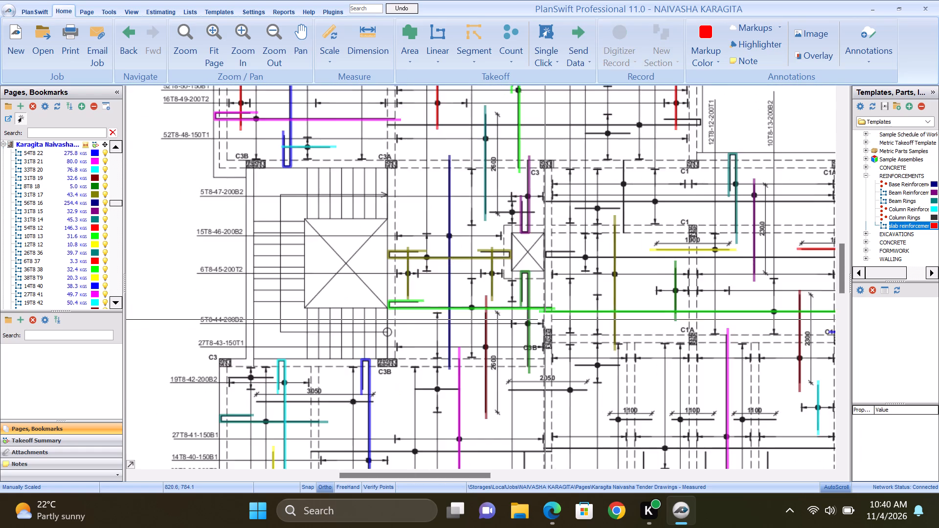
scroll(540, 323, "down", 1)
scroll(512, 202, "up", 5)
scroll(482, 249, "down", 1)
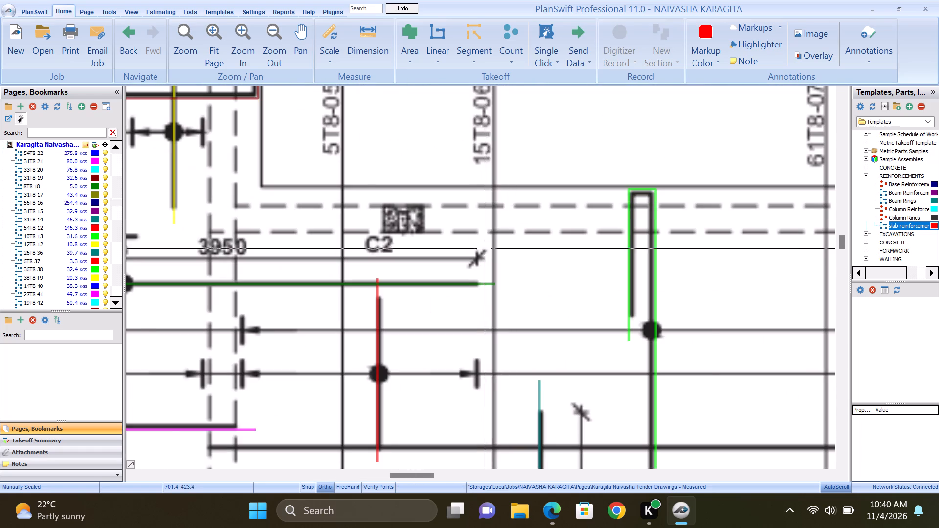
scroll(479, 250, "down", 3)
scroll(483, 232, "up", 1)
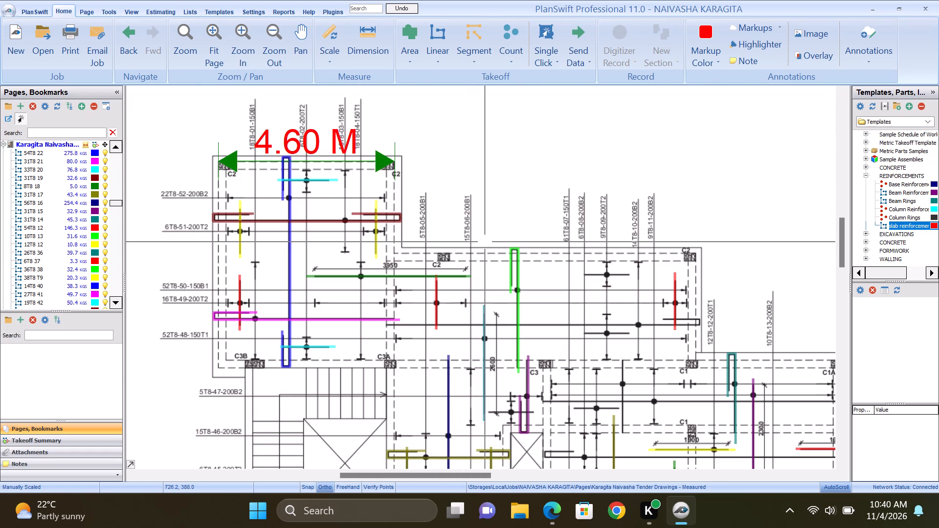
scroll(469, 238, "down", 3)
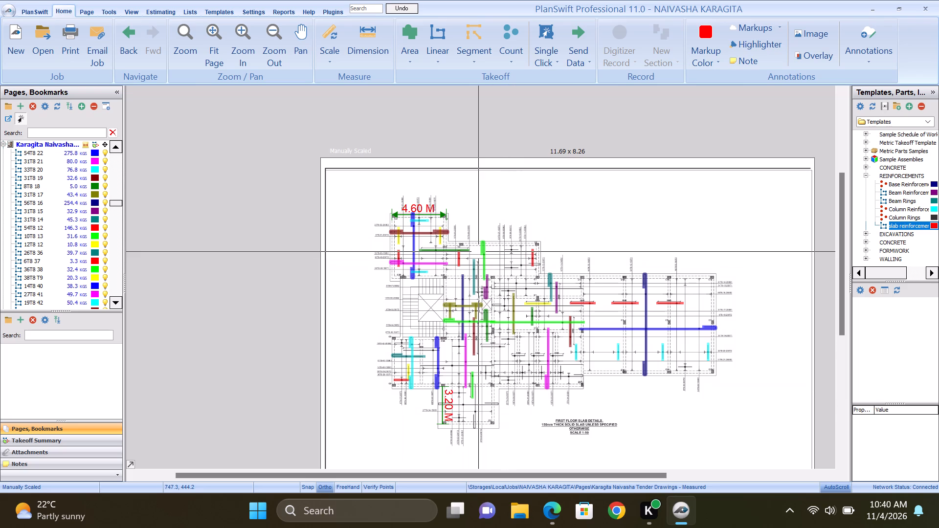
scroll(492, 259, "up", 4)
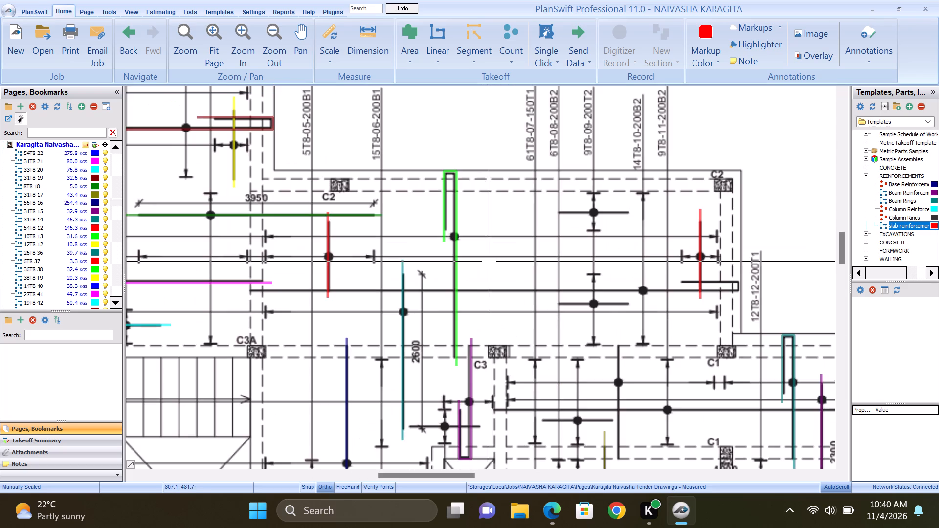
scroll(435, 259, "down", 5)
scroll(454, 271, "up", 5)
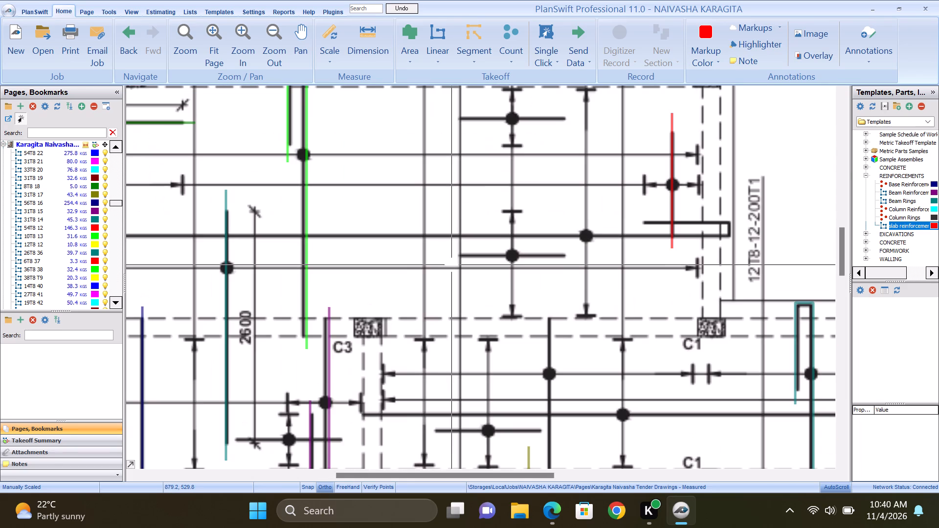
scroll(399, 297, "down", 5)
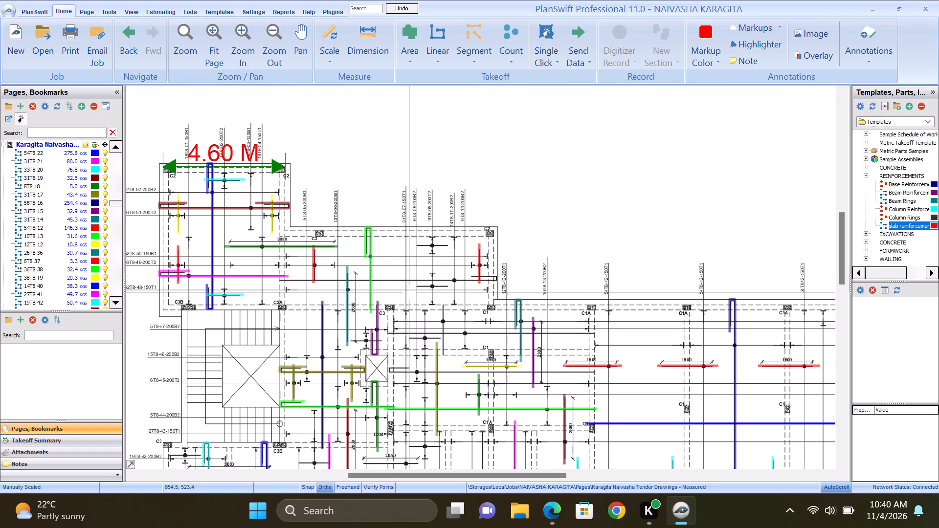
scroll(409, 286, "up", 4)
scroll(406, 303, "down", 6)
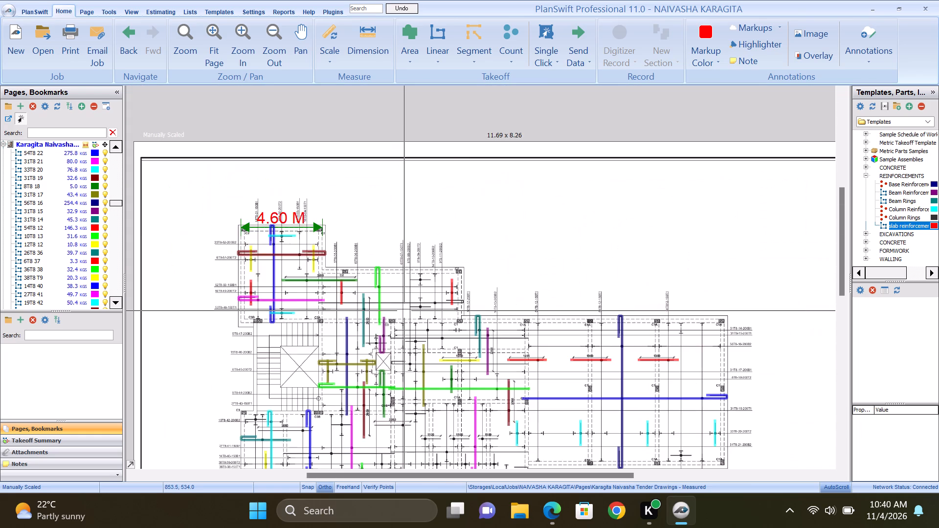
scroll(404, 310, "down", 8)
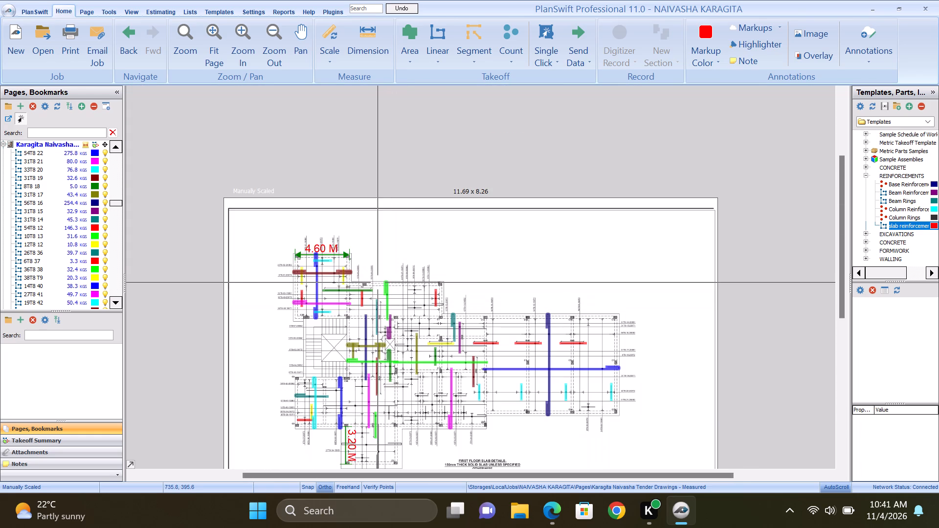
scroll(378, 282, "up", 3)
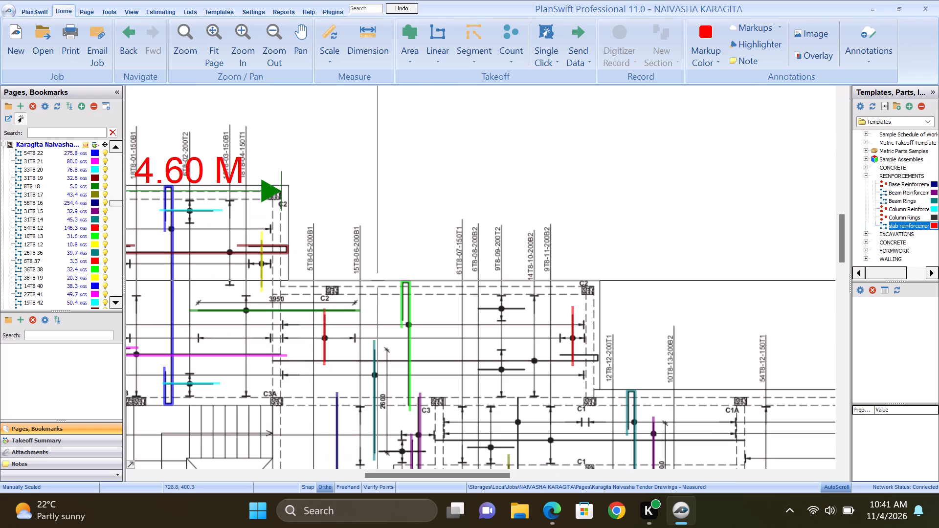
scroll(378, 280, "down", 10)
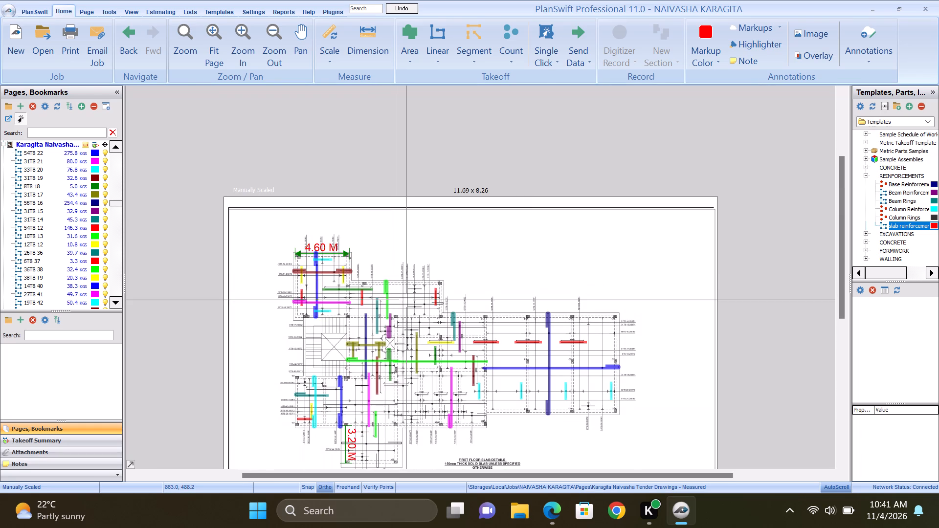
scroll(394, 286, "up", 4)
scroll(390, 288, "down", 5)
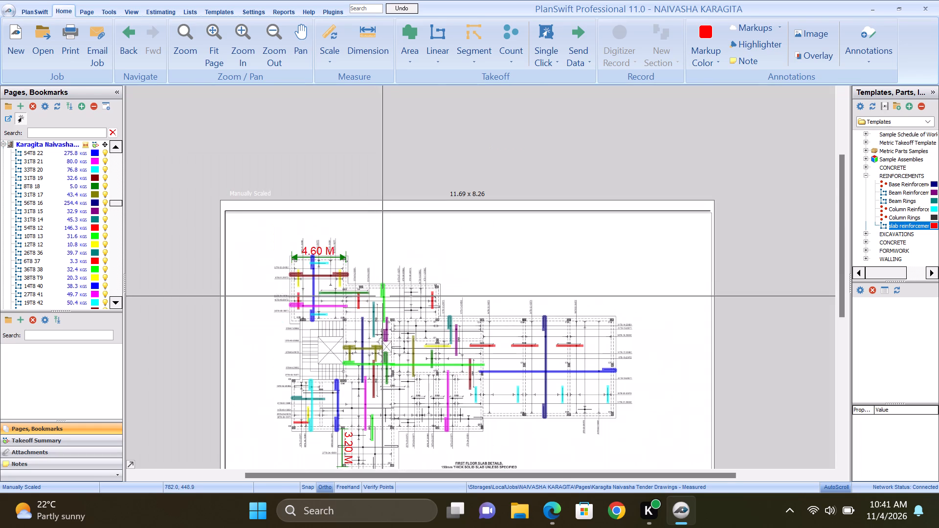
scroll(376, 297, "down", 11)
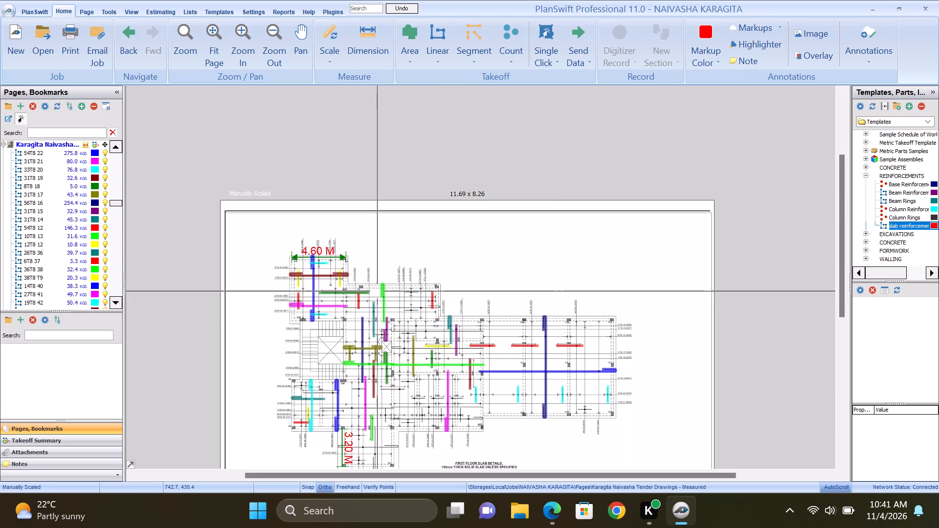
scroll(378, 290, "down", 5)
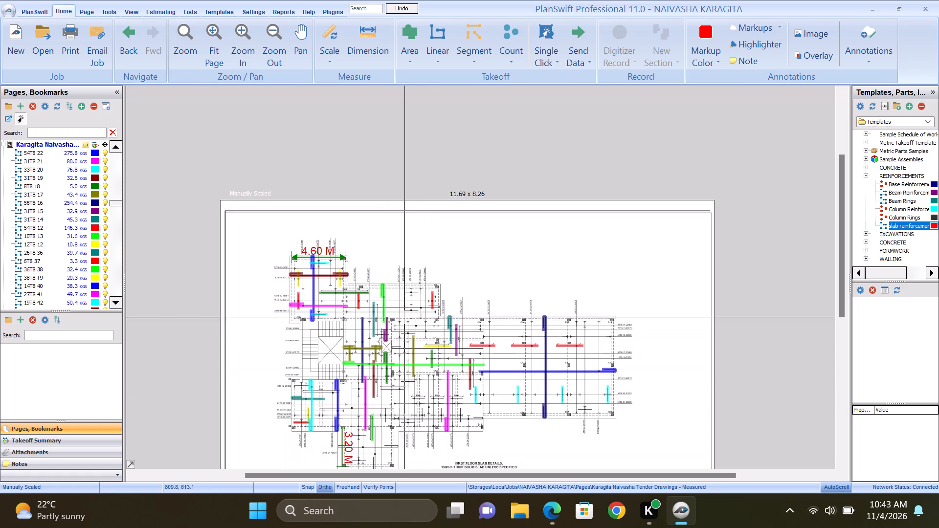
scroll(406, 313, "up", 4)
scroll(408, 345, "down", 3)
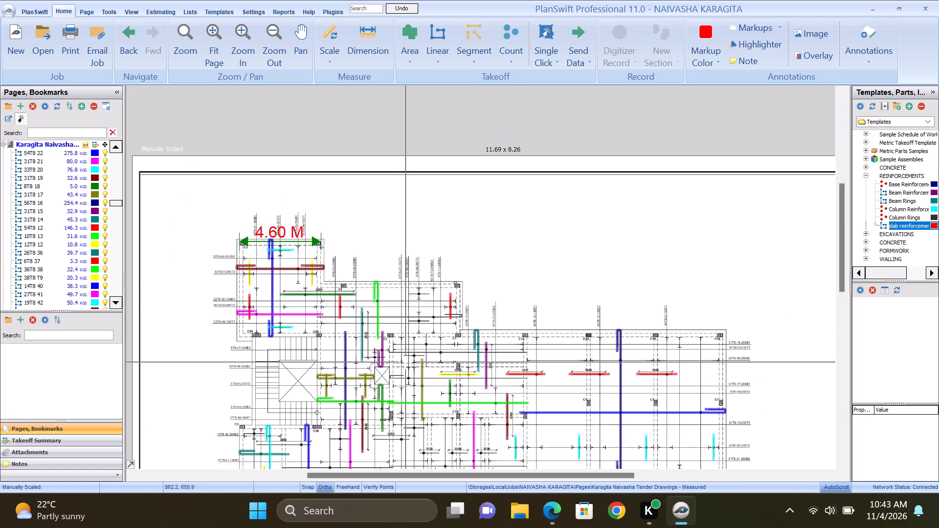
scroll(405, 359, "up", 3)
scroll(403, 349, "down", 3)
scroll(393, 272, "up", 1)
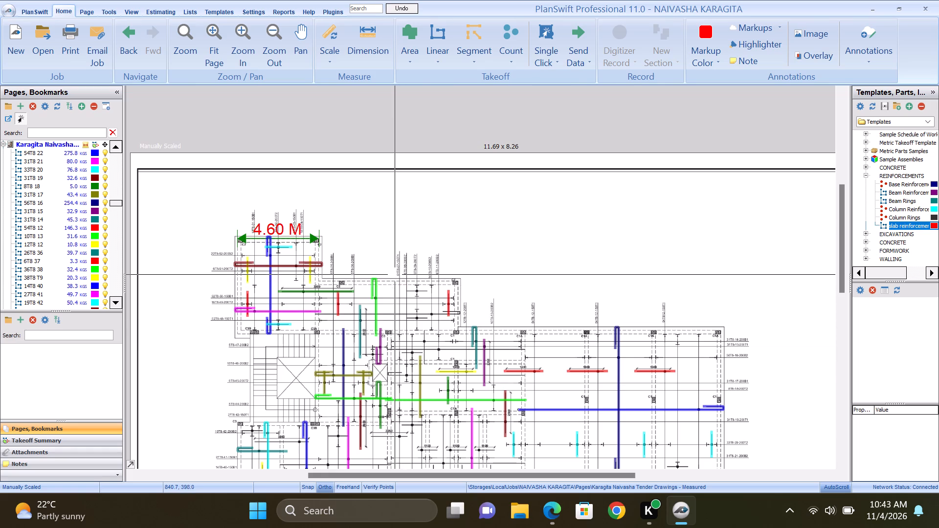
scroll(393, 272, "up", 3)
scroll(392, 282, "down", 3)
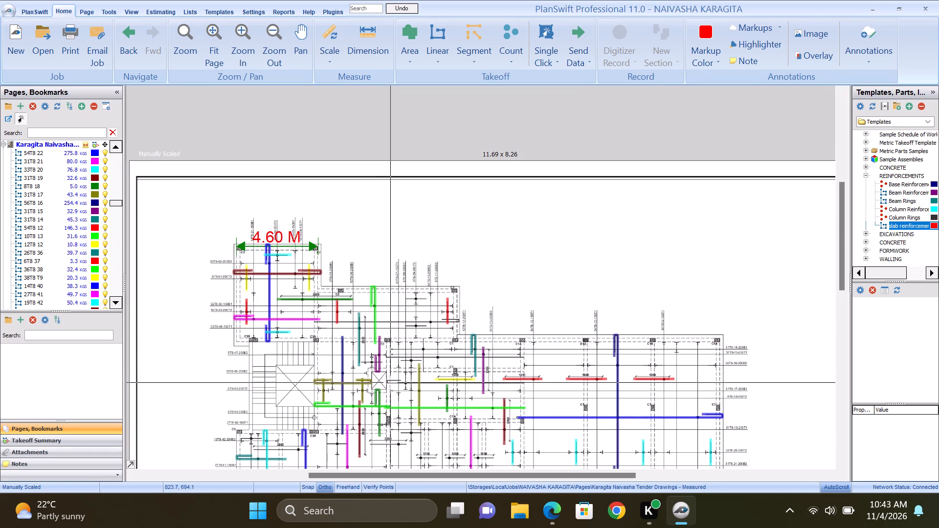
scroll(391, 387, "up", 2)
scroll(390, 337, "down", 2)
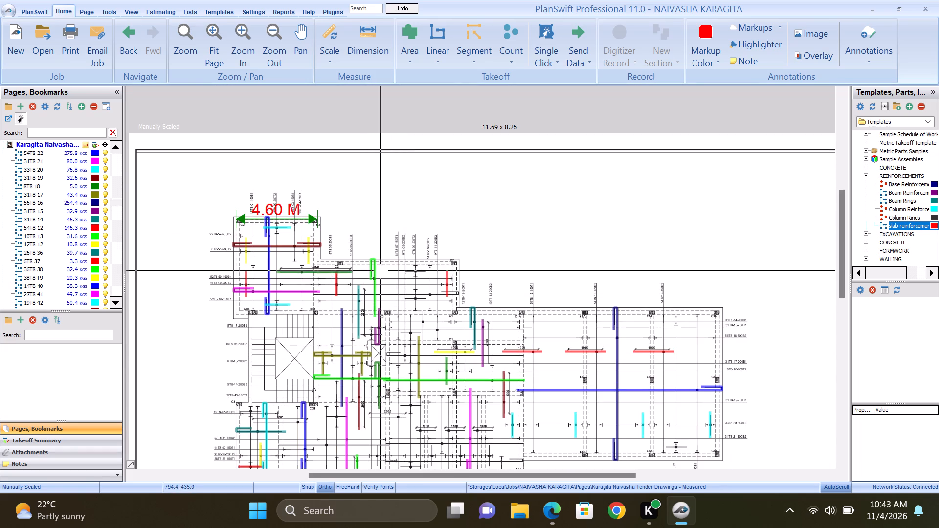
Start a slab reinforcement takeoff from the REINFORCEMENTS templates, named 61T8 07, with bar weight 0.395 kg and bar number 61.
scroll(375, 257, "up", 3)
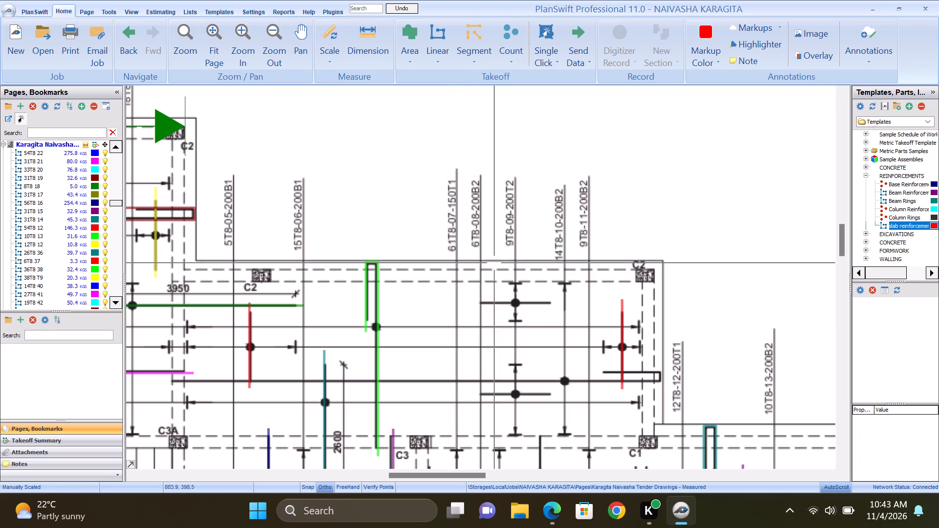
left_click(859, 225)
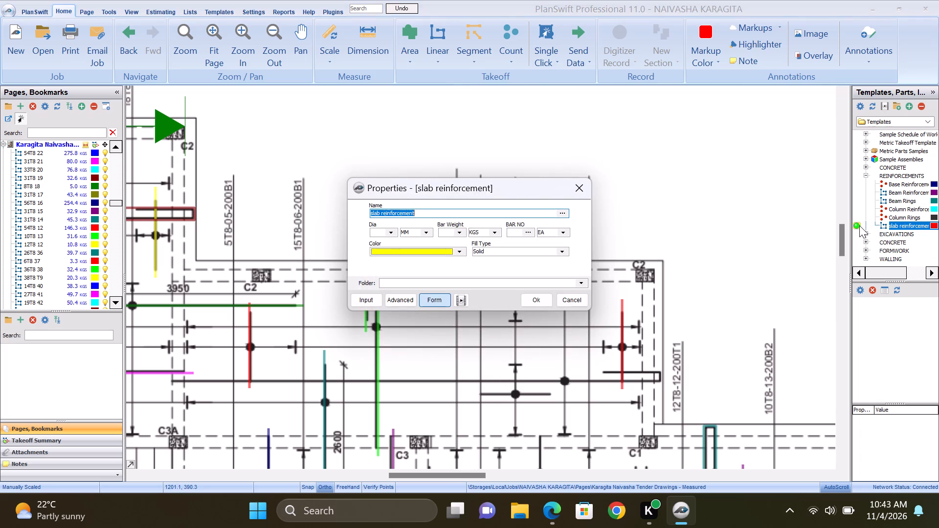
type("61T8")
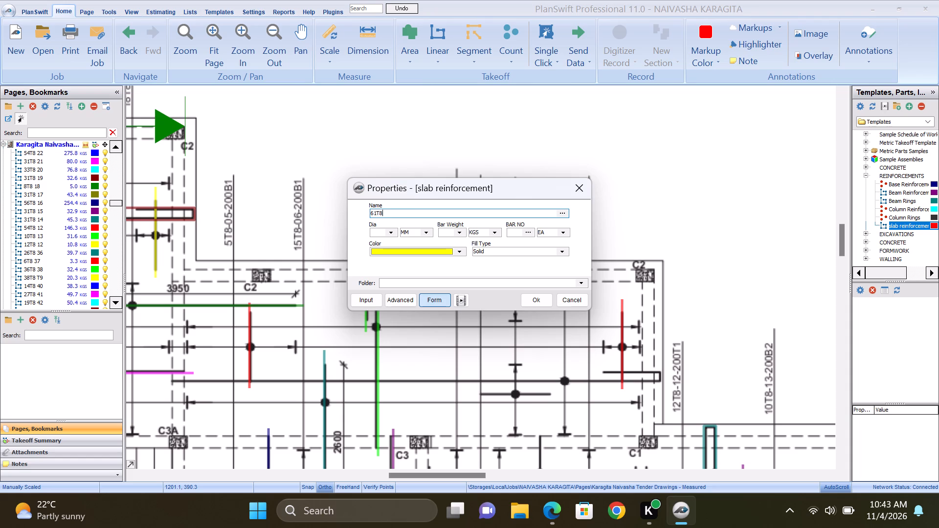
key("space")
type("07")
left_click(459, 233)
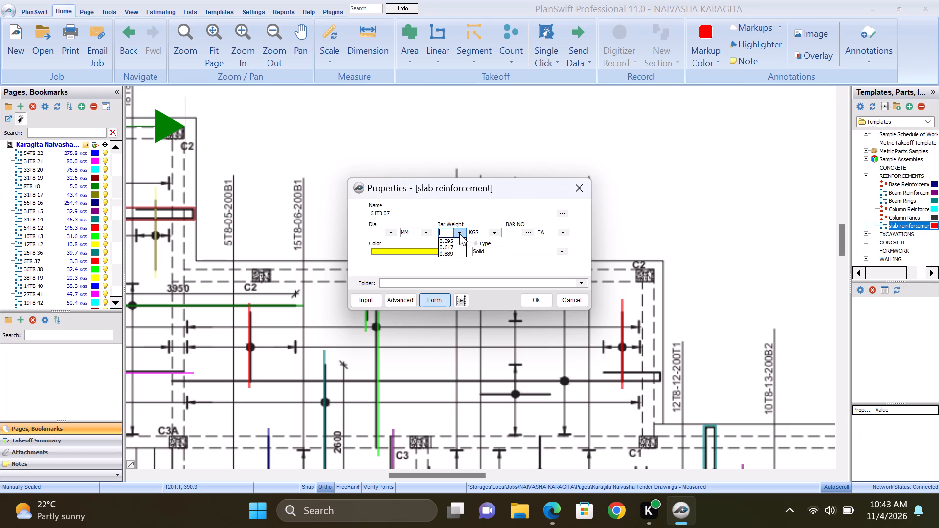
left_click(450, 239)
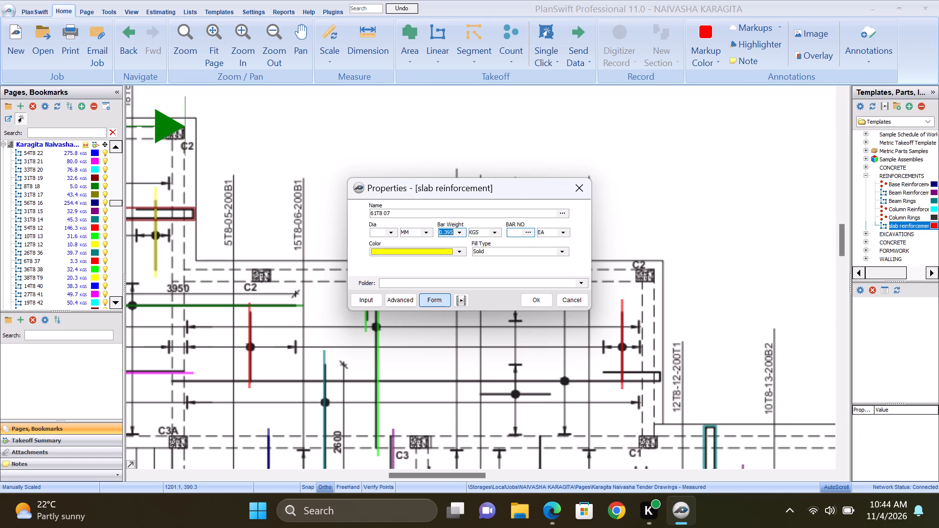
left_click(516, 230)
key("6")
key("1")
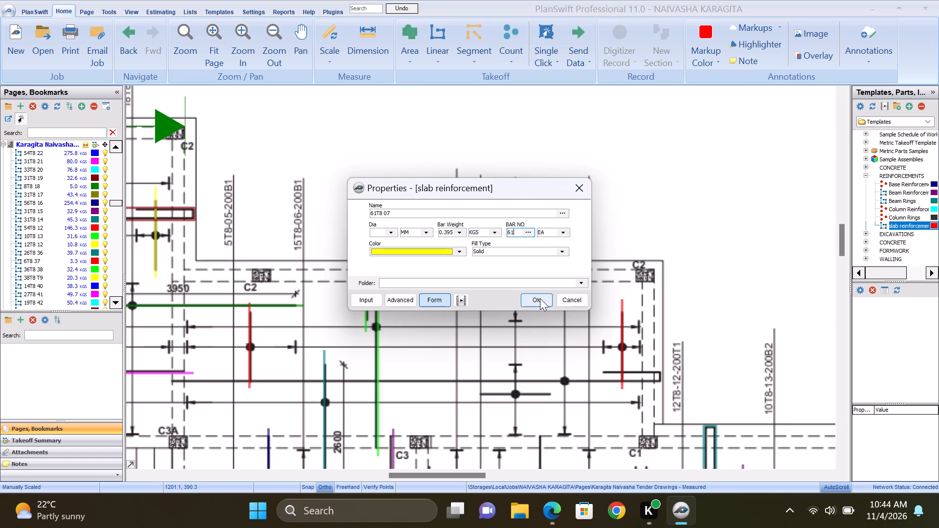
left_click(540, 298)
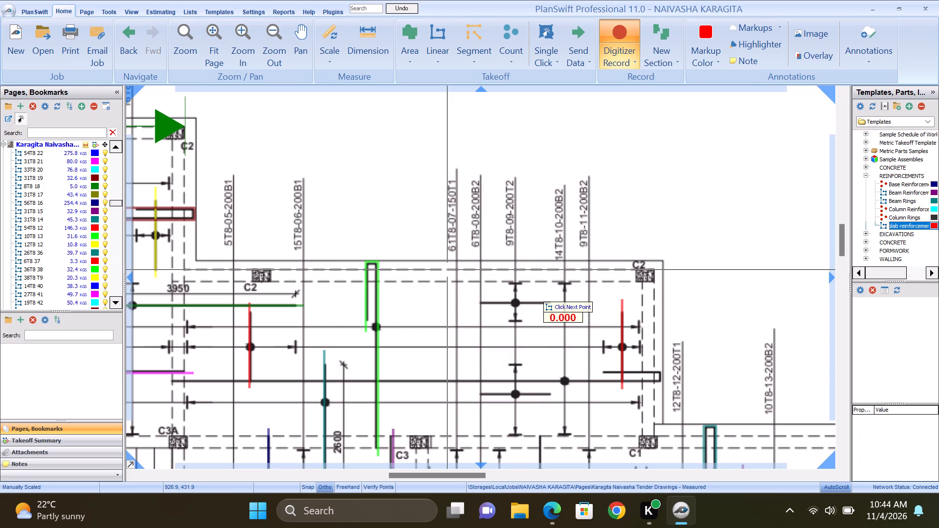
Trace the 61T8-07 bar under the 2050 dimension near C3B as one straight horizontal run slightly past both bar ends, and finish the takeoff.
scroll(431, 265, "down", 3)
scroll(447, 336, "up", 4)
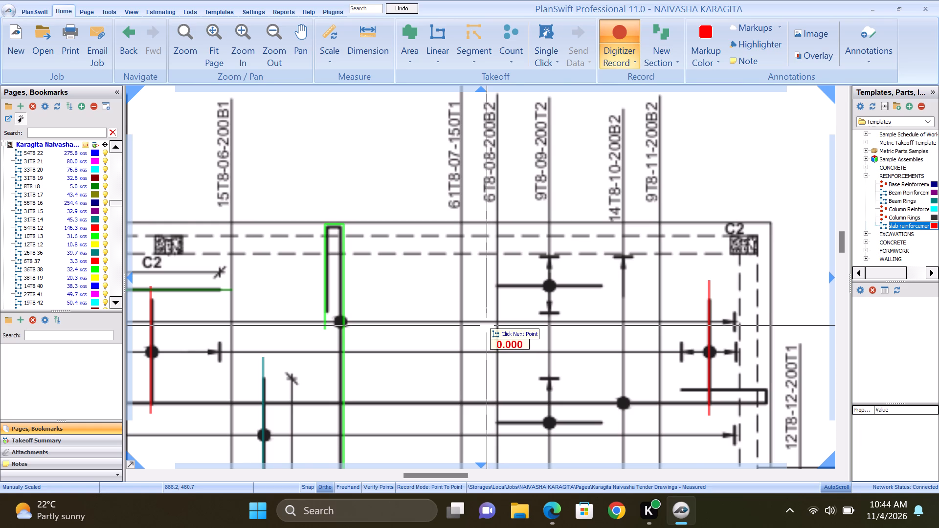
scroll(483, 328, "down", 3)
scroll(486, 365, "up", 3)
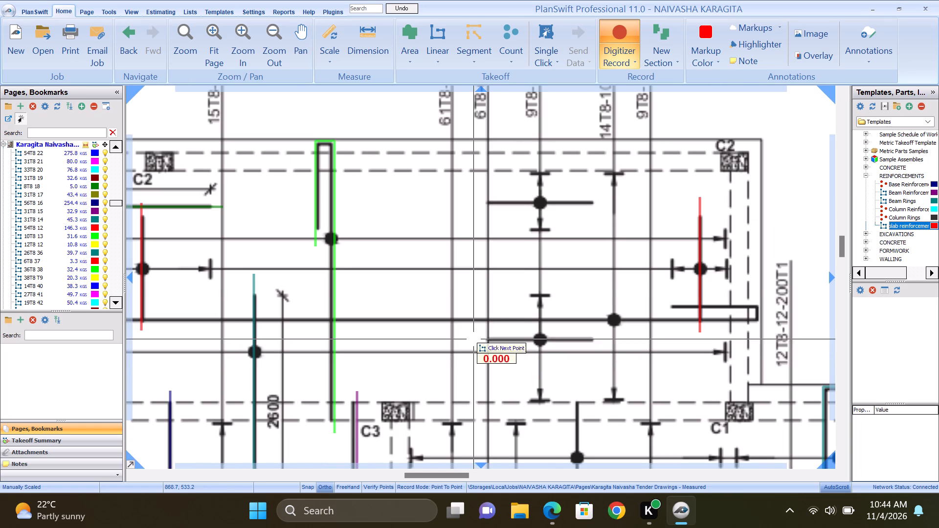
scroll(464, 290, "down", 3)
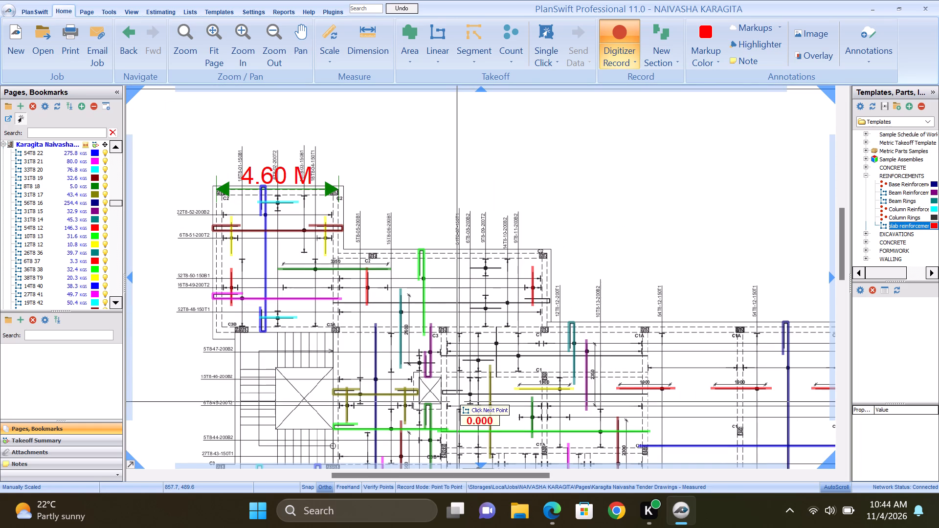
scroll(455, 436, "up", 4)
scroll(455, 358, "down", 2)
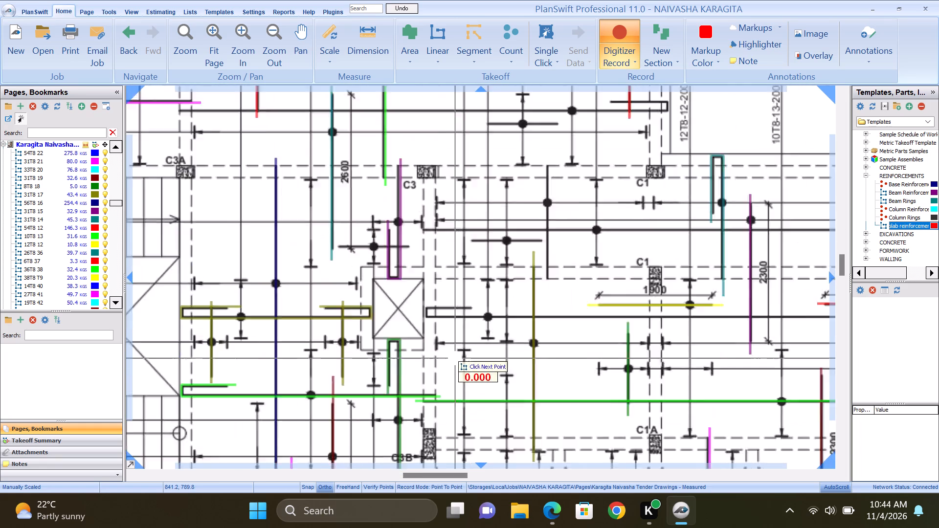
scroll(455, 358, "down", 2)
scroll(461, 421, "up", 5)
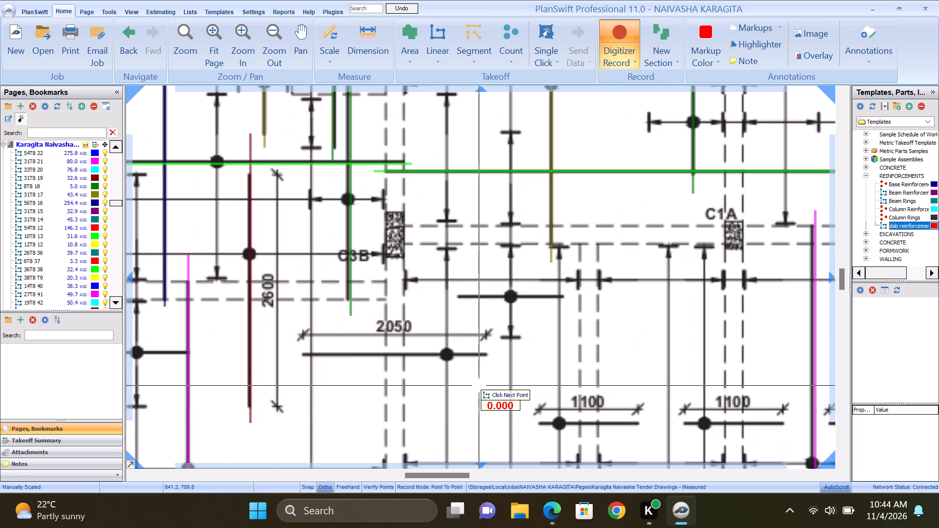
scroll(482, 363, "up", 7)
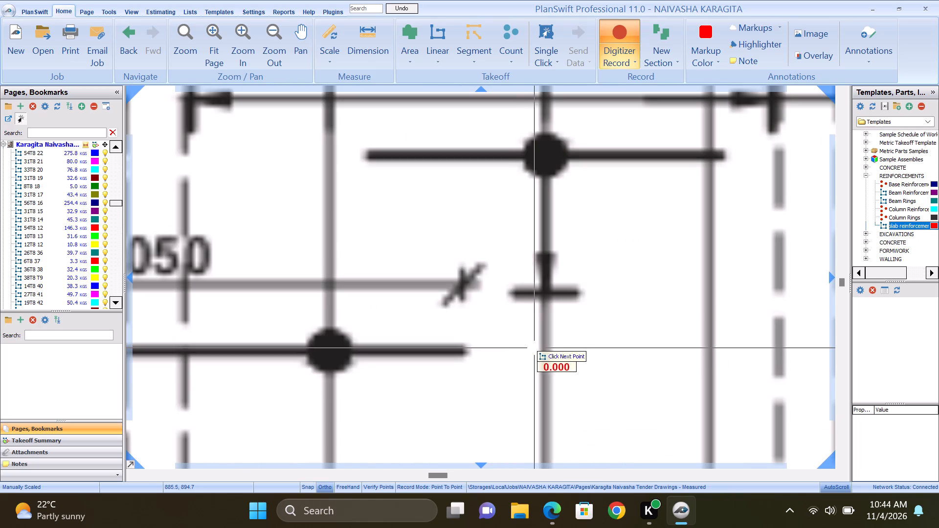
left_click(545, 348)
scroll(562, 356, "down", 5)
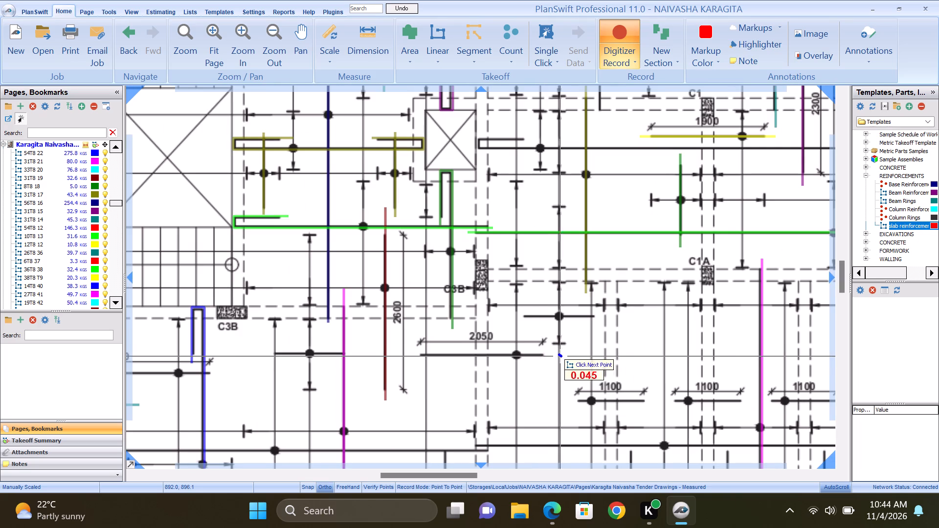
scroll(431, 354, "up", 6)
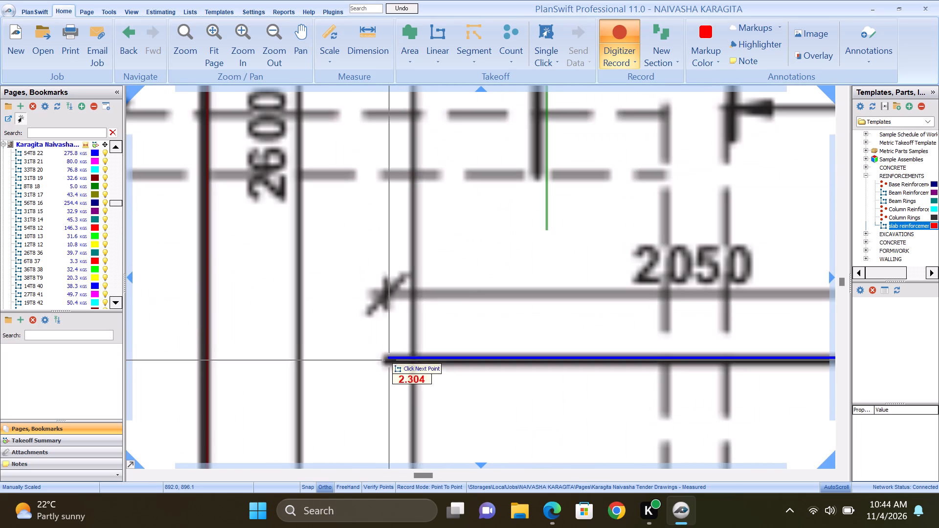
scroll(370, 359, "up", 4)
left_click(324, 360)
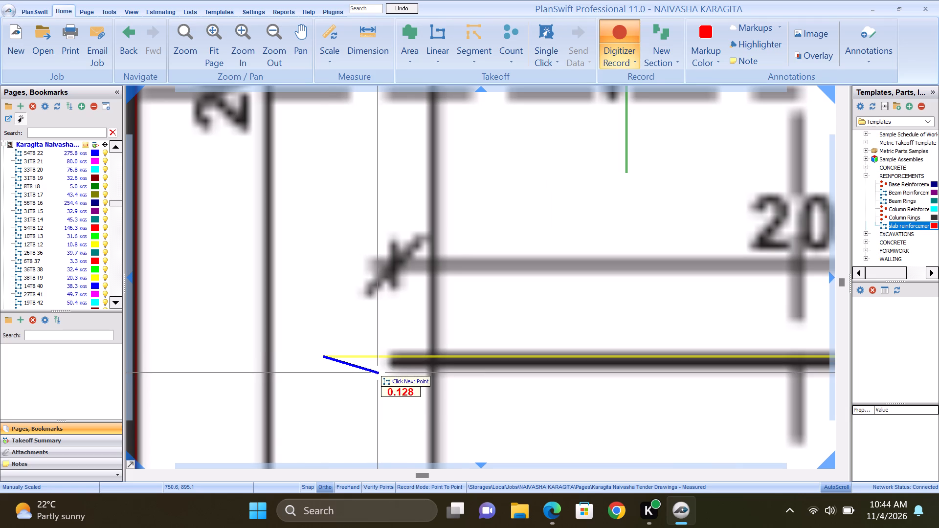
right_click(378, 373)
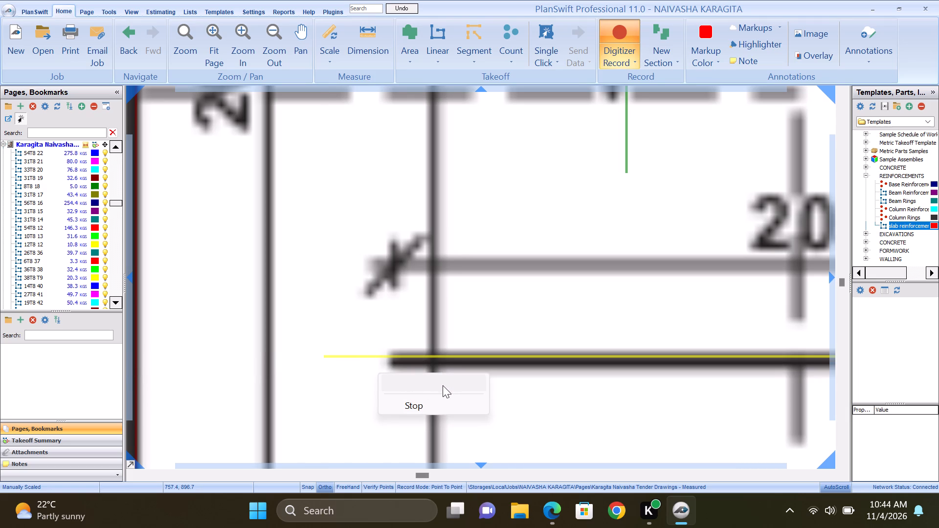
left_click(433, 401)
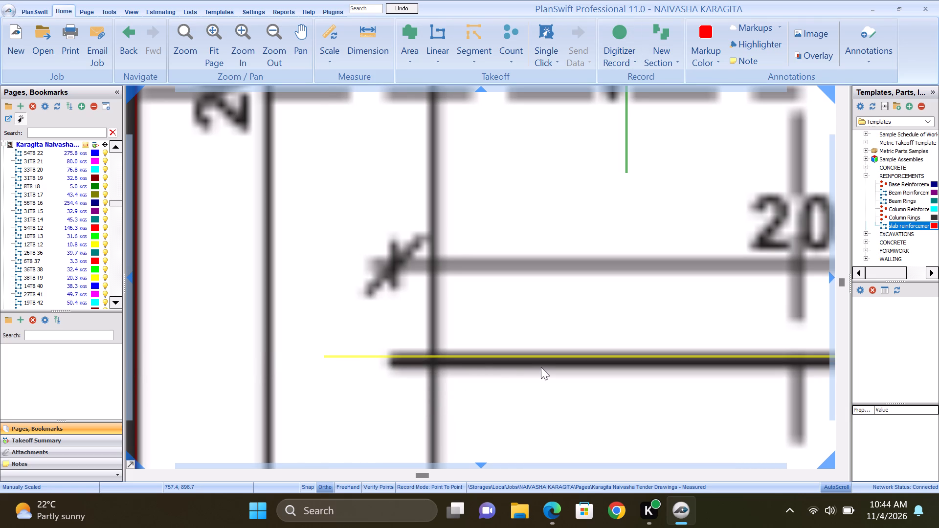
scroll(524, 369, "down", 5)
scroll(493, 319, "down", 17)
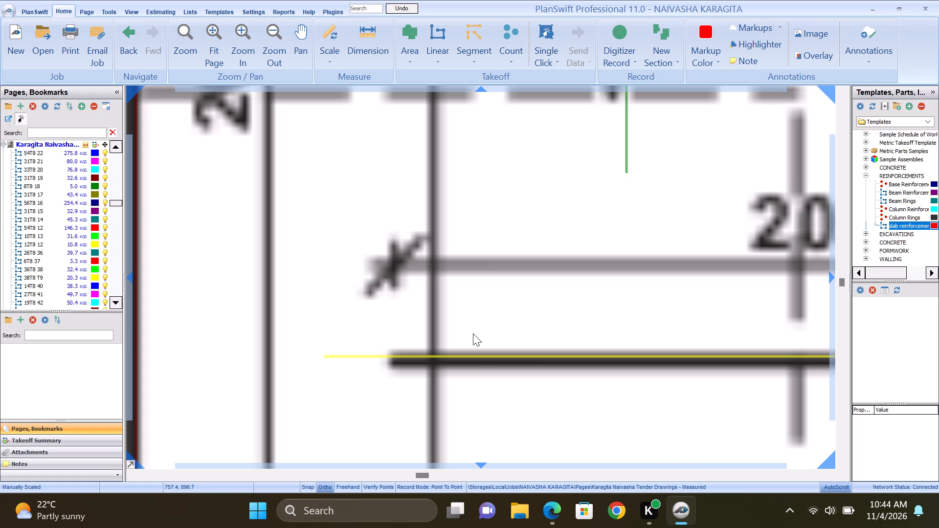
right_click(473, 331)
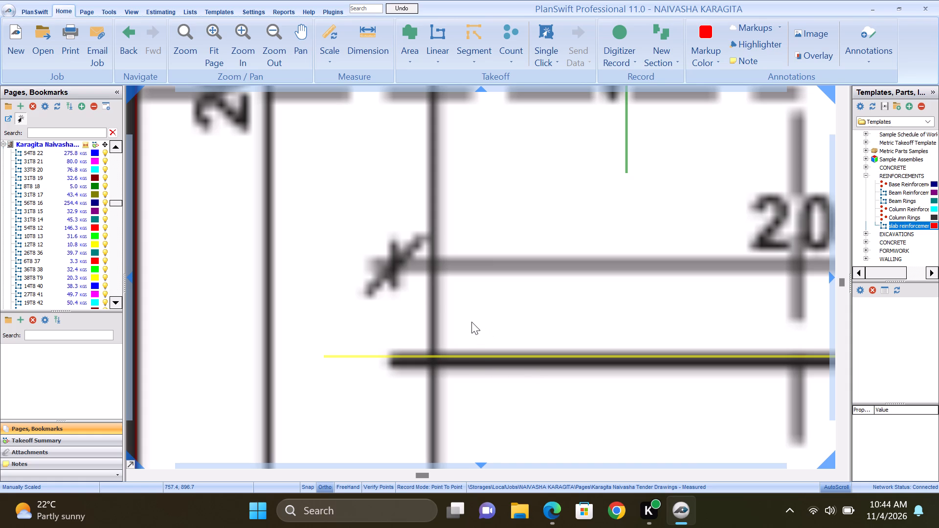
left_click(472, 318)
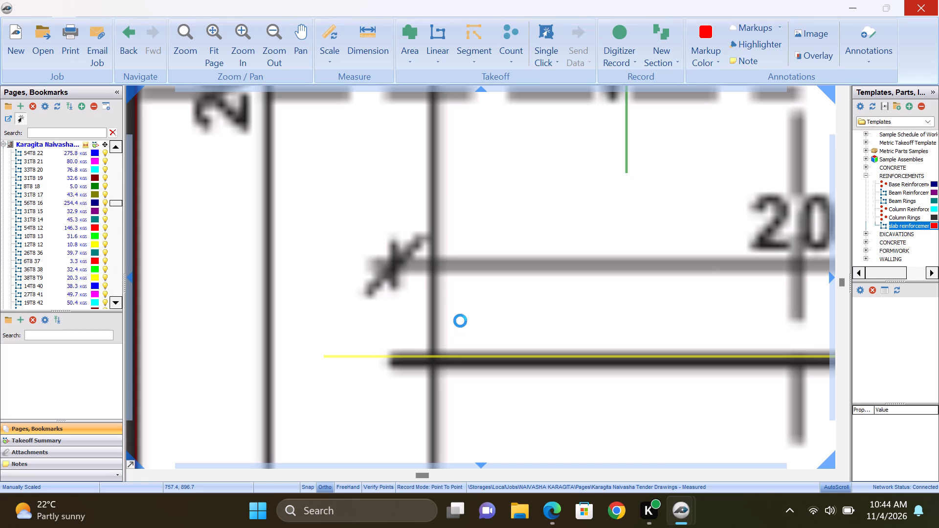
Examine the first floor slab details drawing, especially around marks 06 to 11, for the next T8 bar without a takeoff.
scroll(460, 321, "down", 7)
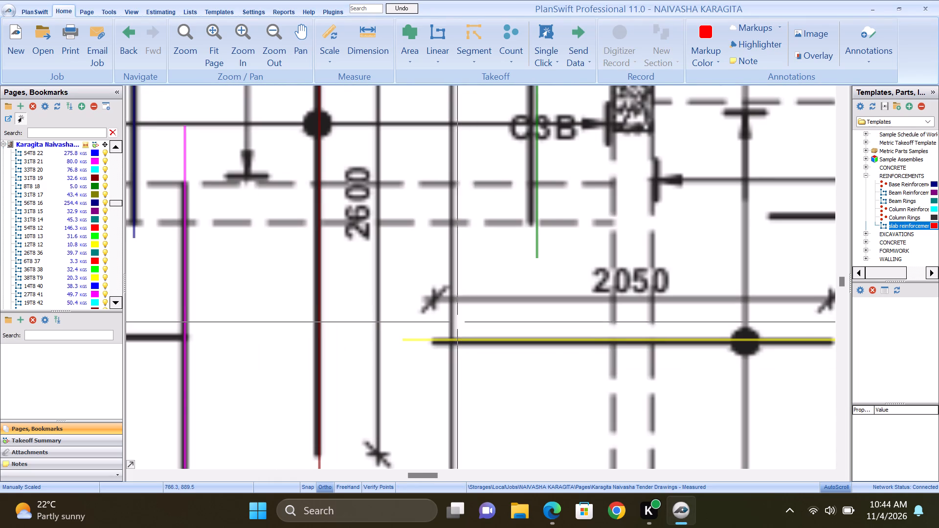
scroll(449, 325, "down", 2)
scroll(544, 316, "up", 3)
scroll(482, 328, "down", 4)
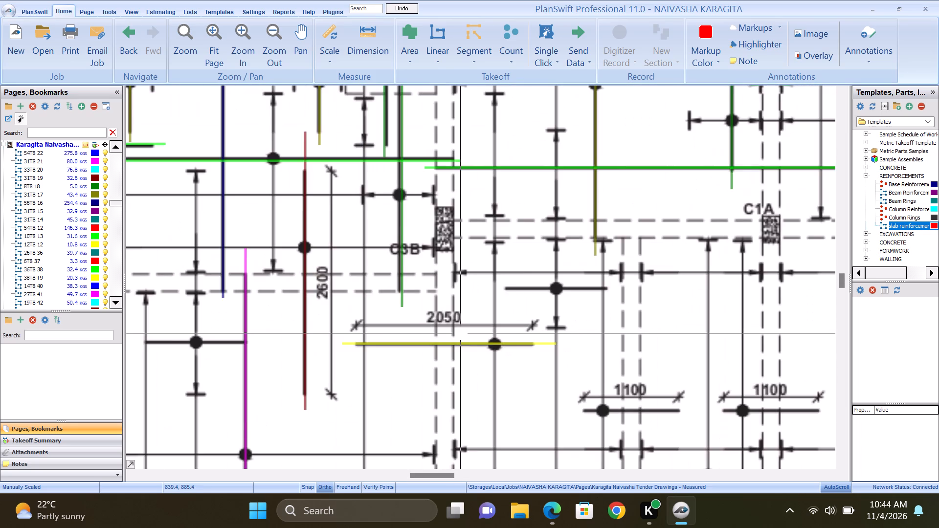
scroll(460, 333, "down", 6)
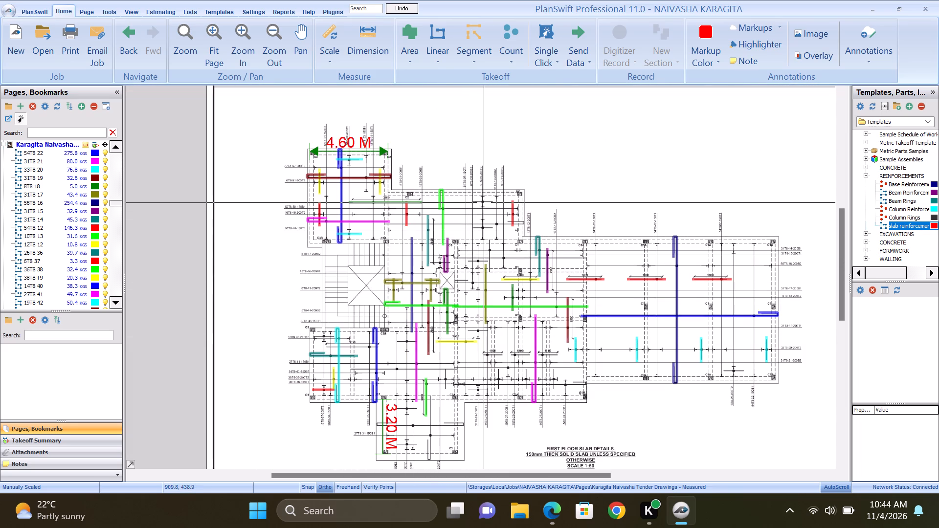
scroll(483, 189, "up", 4)
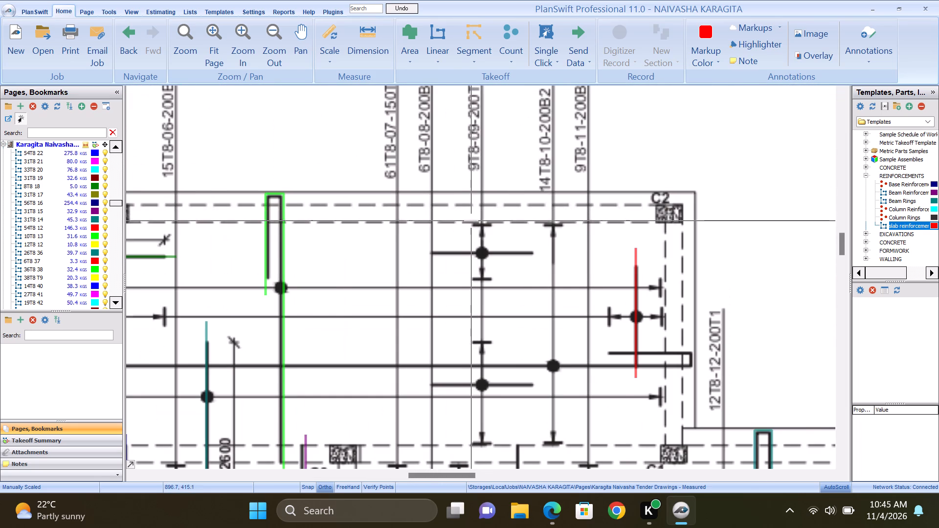
scroll(467, 233, "down", 1)
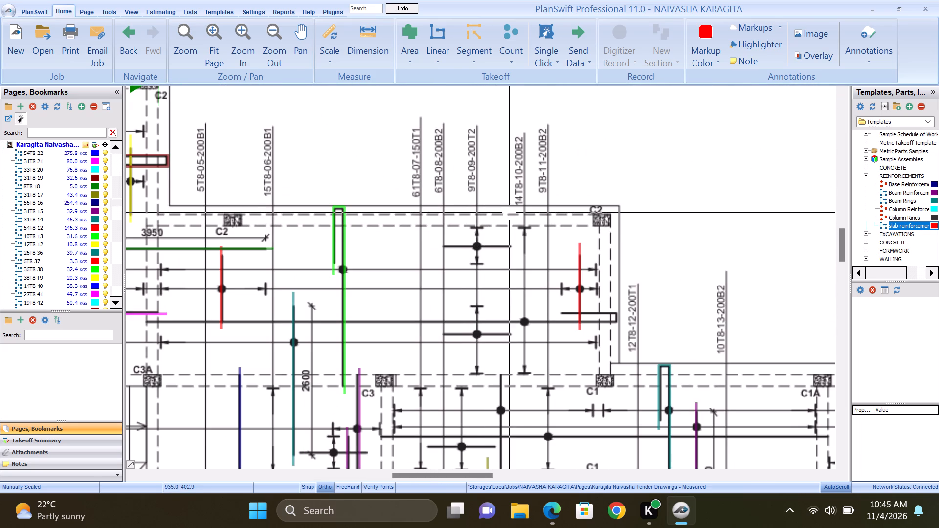
Start a slab reinforcement takeoff from the REINFORCEMENTS templates, named 6T8 08, with bar weight 0.395 kg and bar number 6.
left_click(859, 226)
key("ctrl+a")
key("ctrl+a")
key("ctrl+a")
key("ctrl+a")
key("ctrl+a")
key("ctrl+a")
key("ctrl+a")
key("ctrl+a")
key("ctrl+a")
key("ctrl+a")
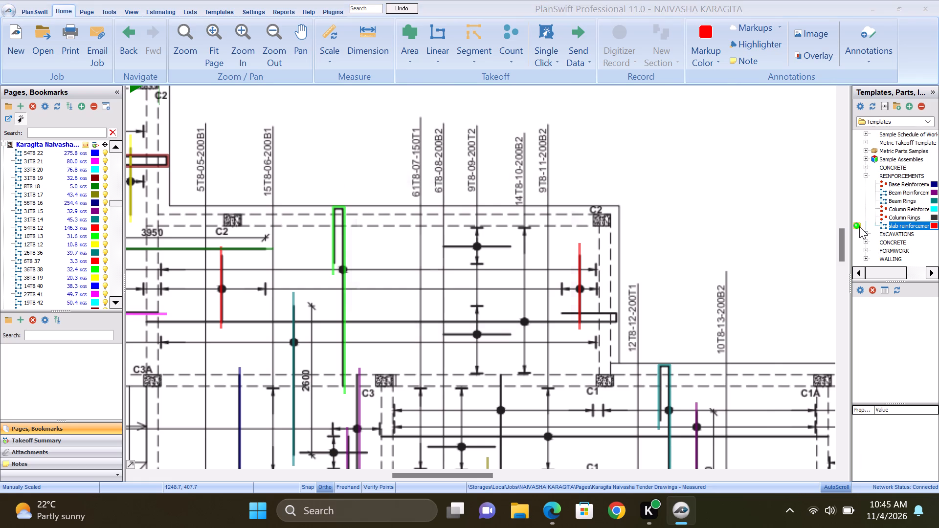
type("6T8")
key("space")
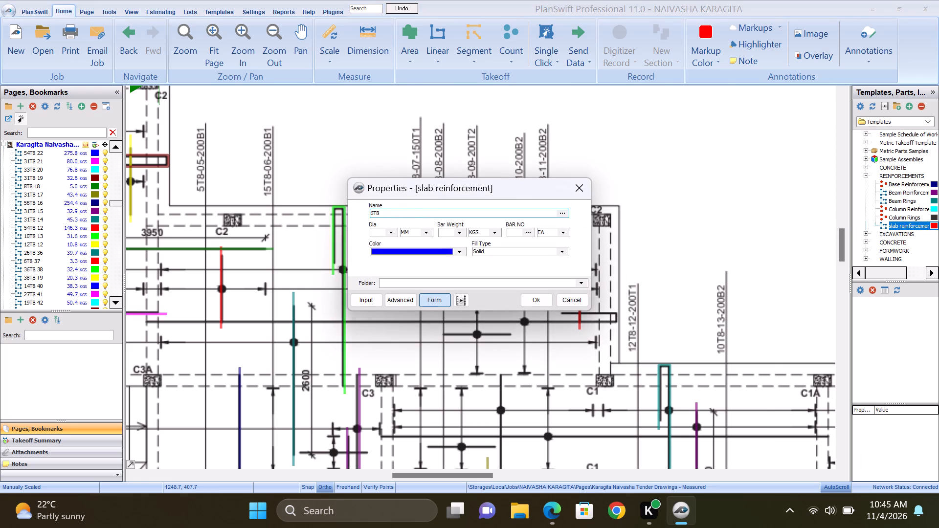
type("08")
left_click(460, 234)
left_click(454, 240)
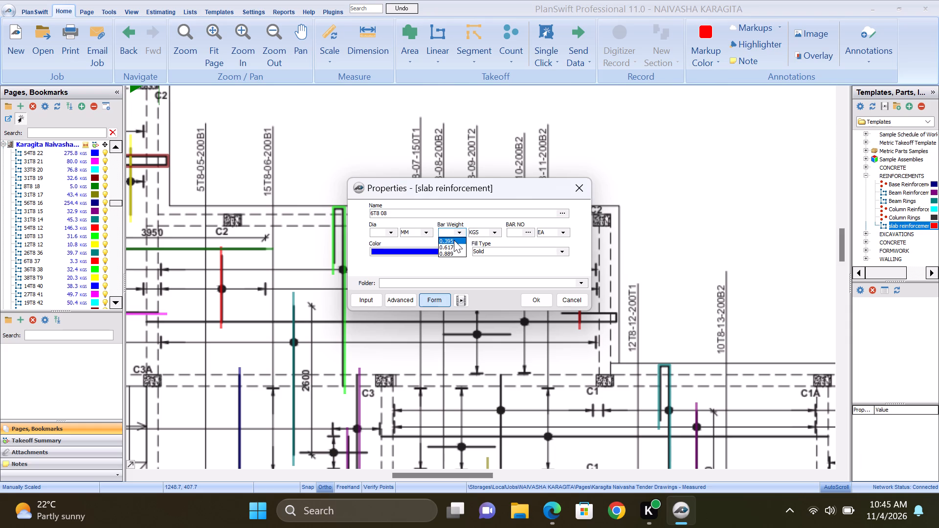
left_click(512, 230)
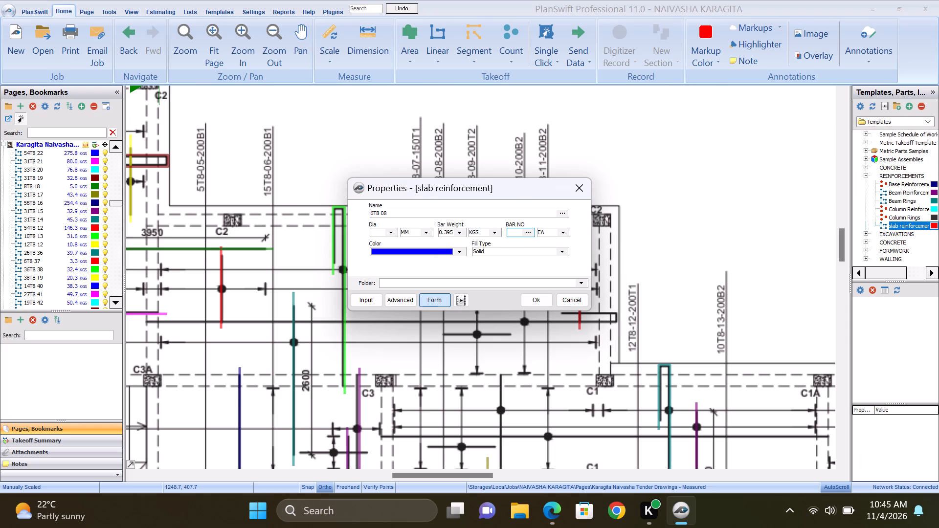
key("6")
left_click(537, 301)
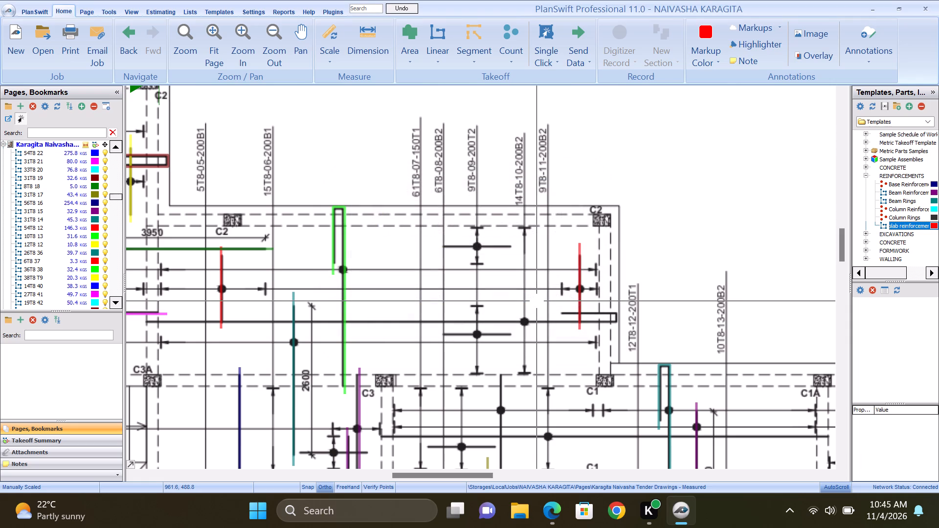
Trace the 6T8-08 bar's hooked end beside the crossed void below C3: top leg about 1.05 m and return about 0.20 m.
scroll(459, 309, "down", 3)
scroll(454, 359, "up", 2)
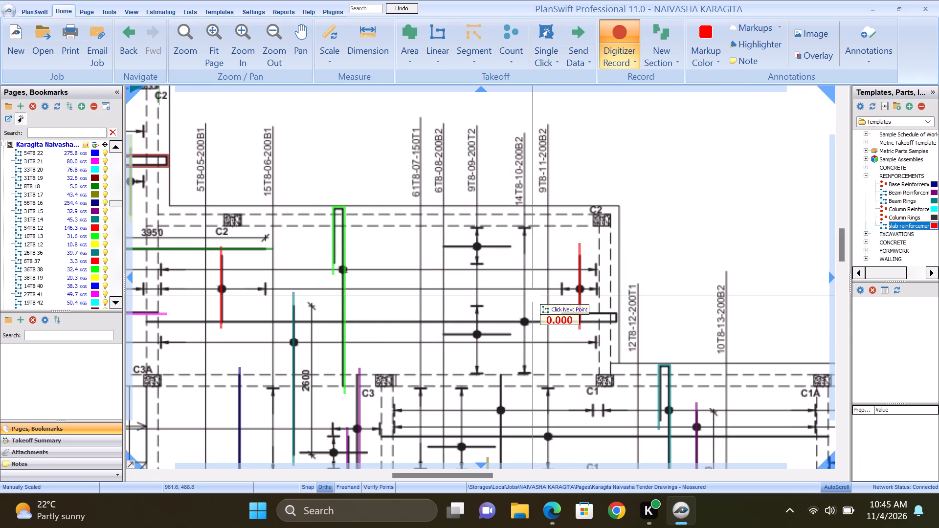
scroll(454, 359, "up", 4)
scroll(450, 317, "up", 4)
scroll(450, 317, "down", 5)
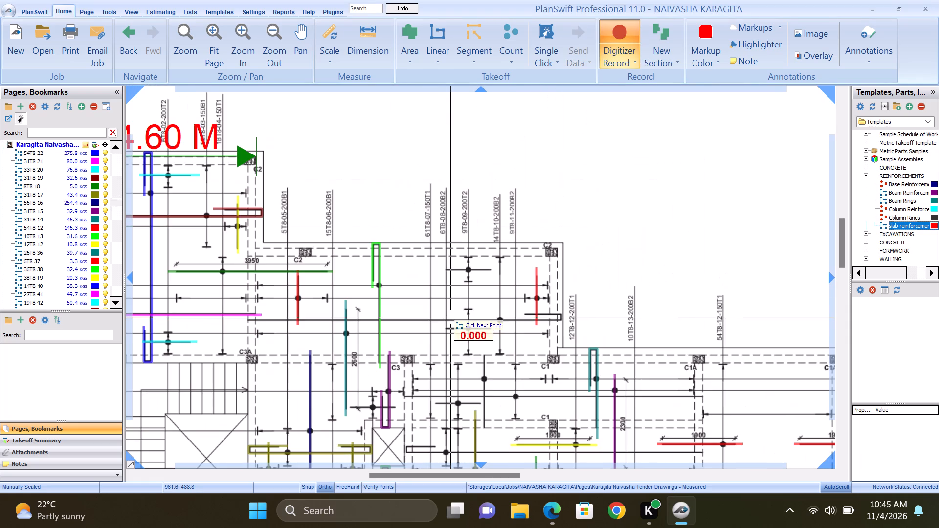
scroll(450, 383, "up", 4)
scroll(453, 332, "down", 4)
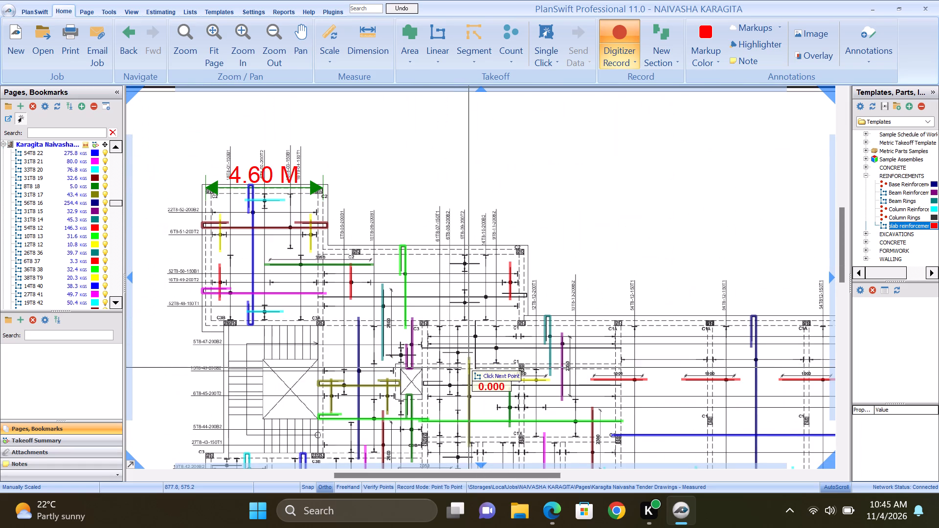
scroll(446, 395, "up", 6)
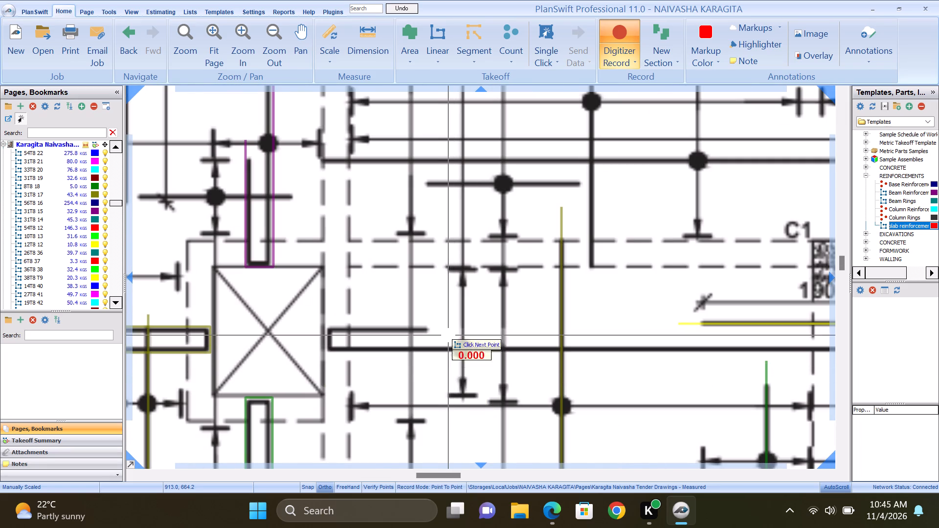
scroll(445, 329, "up", 5)
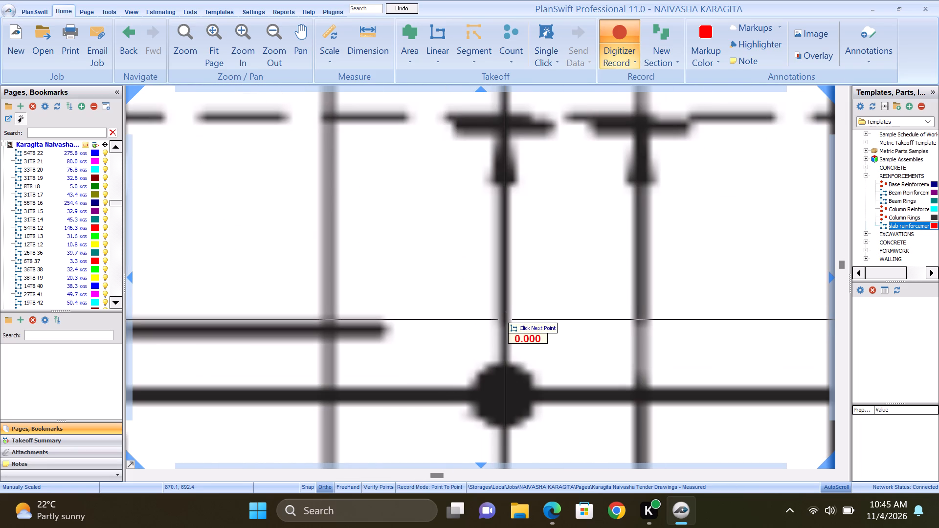
left_click(506, 320)
scroll(561, 317, "down", 6)
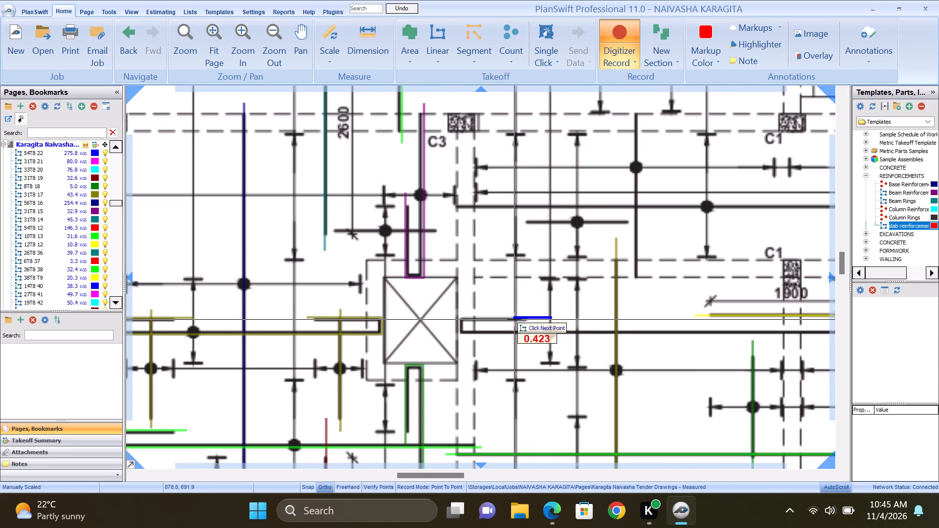
scroll(465, 318, "up", 11)
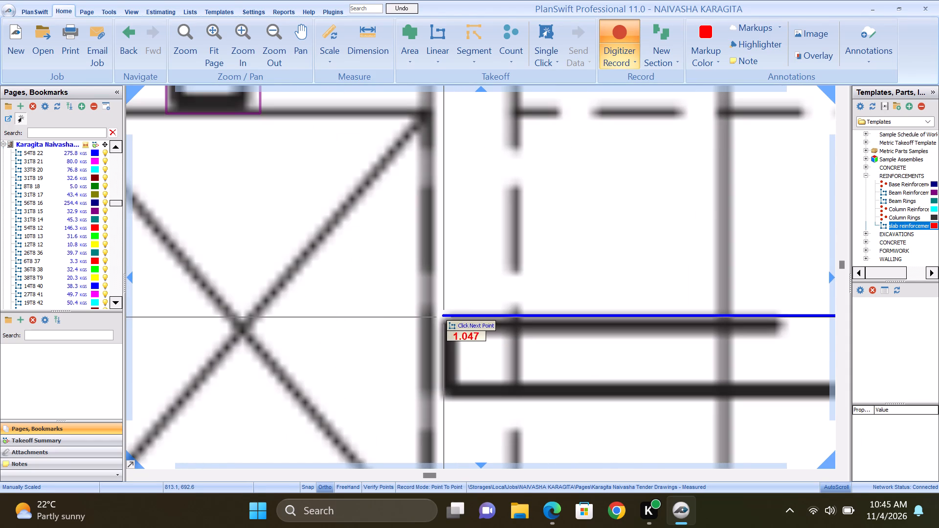
left_click(442, 316)
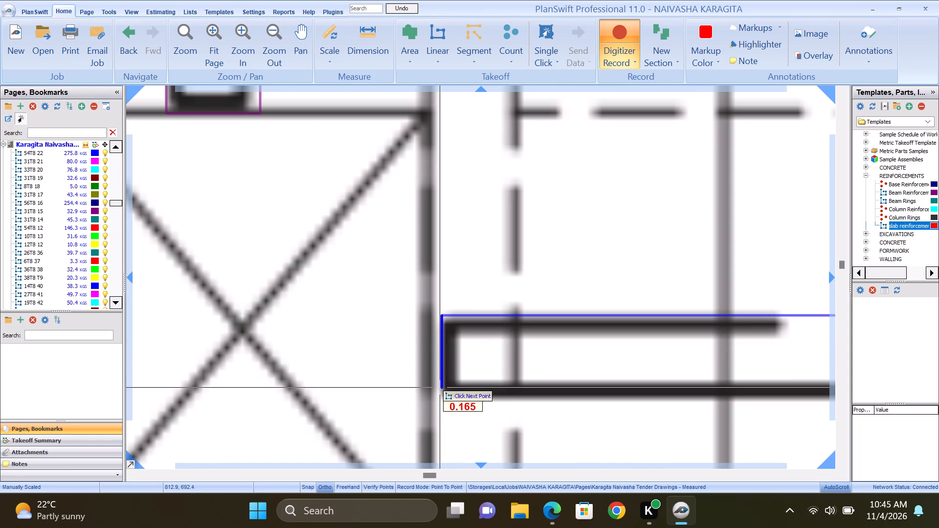
left_click(440, 403)
Trace the 6T8-08 bar's long straight run, about 7.87 m, to slightly past its far end near the 1900 dimension, and finish the takeoff.
scroll(395, 363, "down", 2)
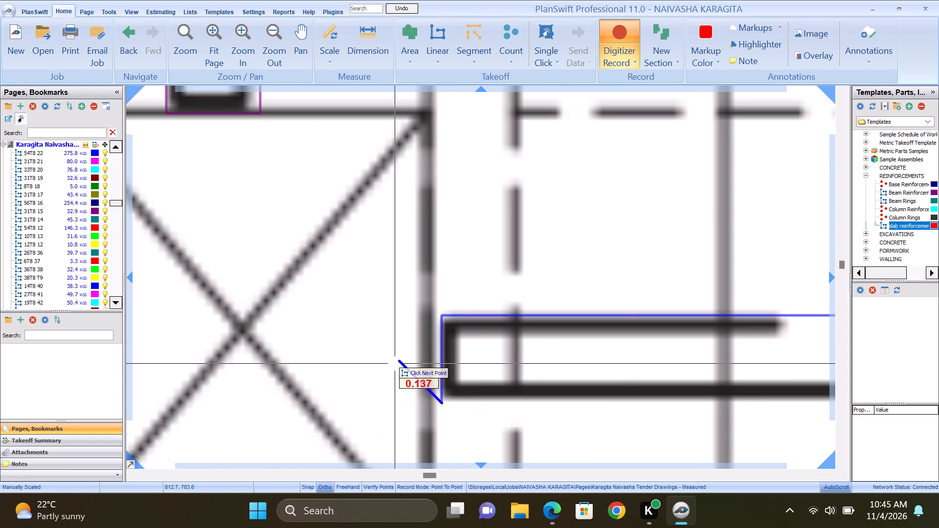
scroll(394, 363, "down", 8)
scroll(461, 362, "down", 3)
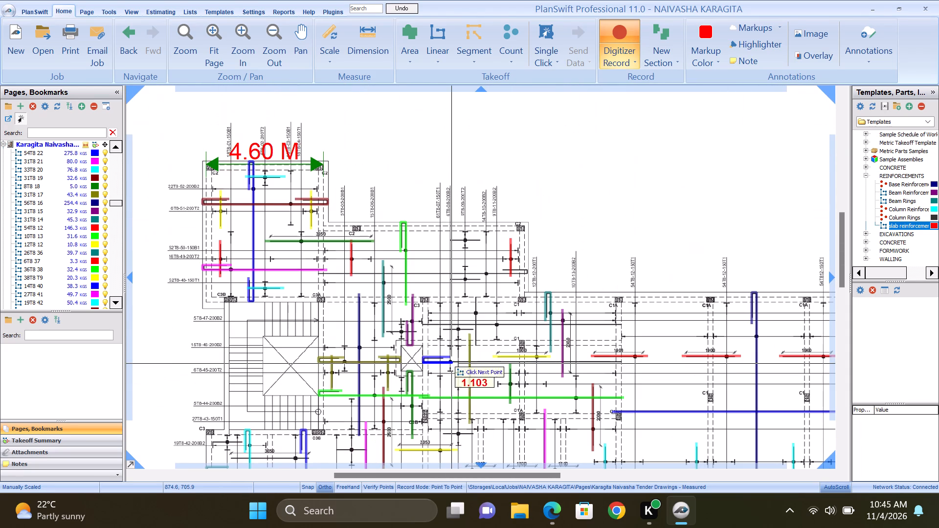
scroll(586, 361, "up", 6)
scroll(654, 368, "up", 6)
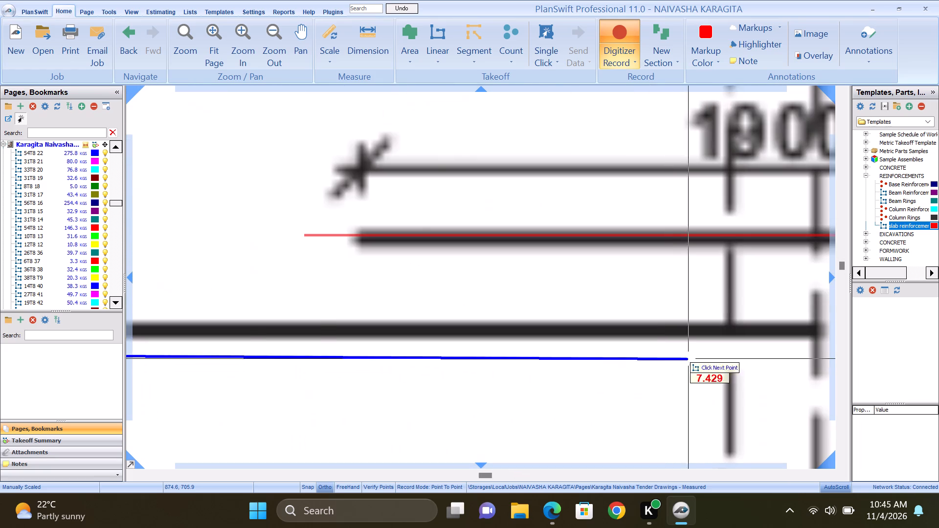
scroll(665, 344, "down", 5)
scroll(691, 342, "up", 6)
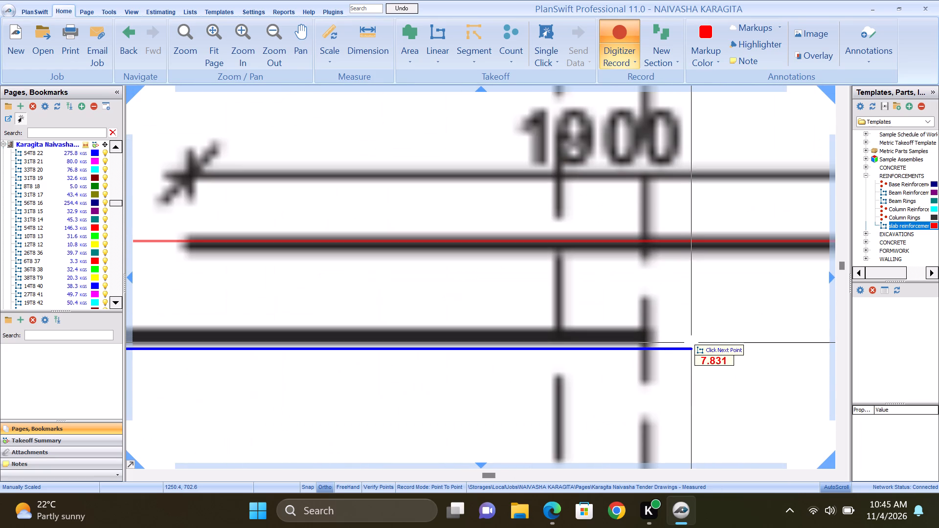
left_click(709, 341)
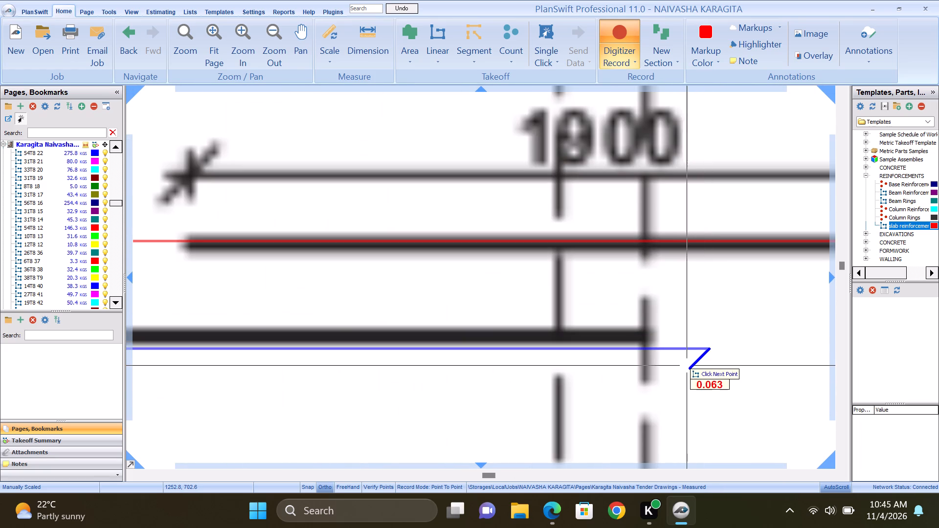
right_click(685, 366)
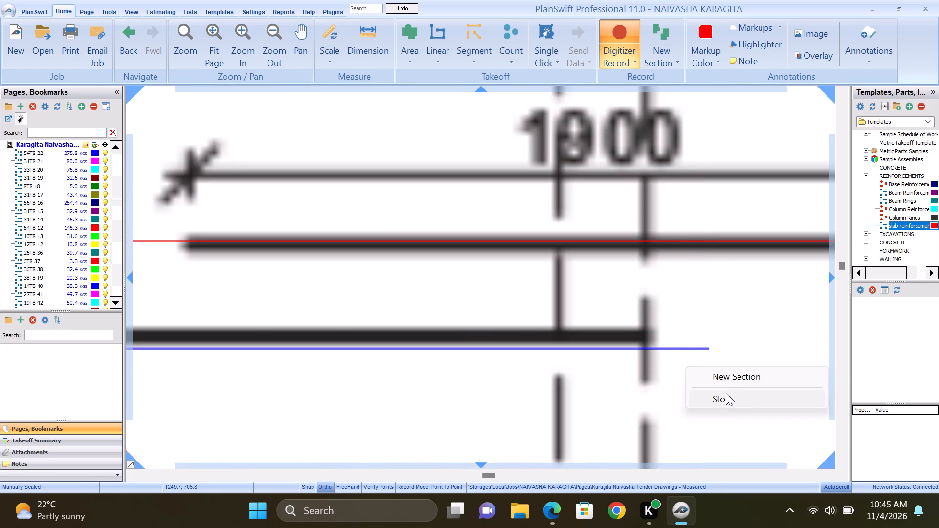
left_click(726, 393)
Examine the first floor slab drawing, especially around marks 07 to 11, for the next T8 bar without a takeoff.
scroll(683, 393, "down", 5)
scroll(622, 335, "down", 4)
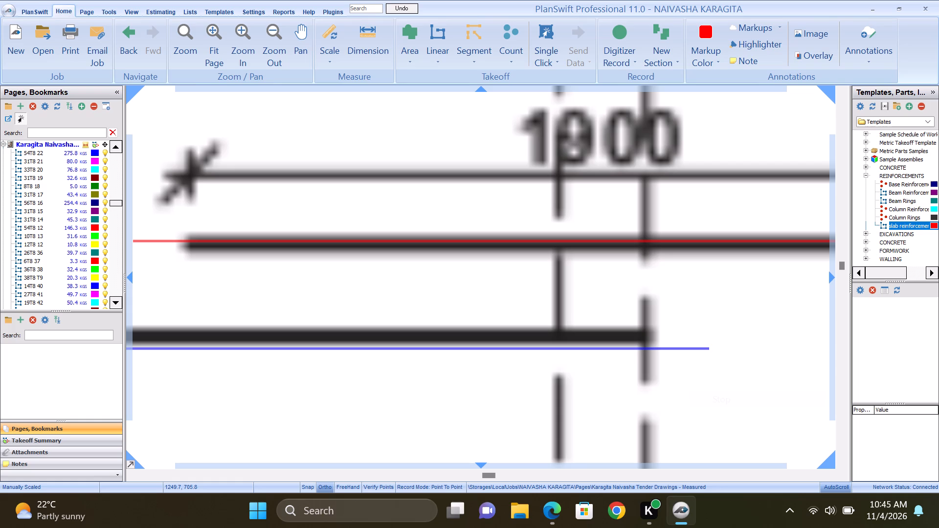
scroll(629, 344, "down", 12)
scroll(557, 345, "down", 1)
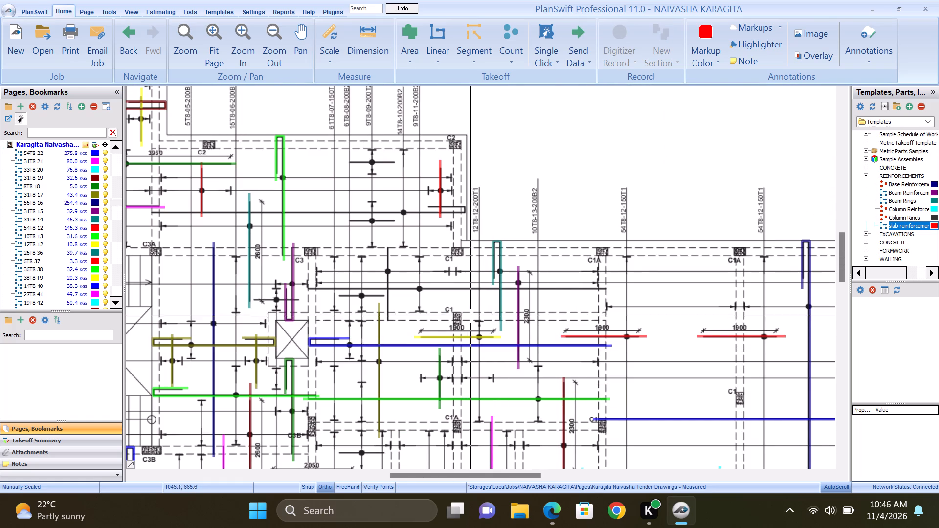
scroll(471, 321, "down", 2)
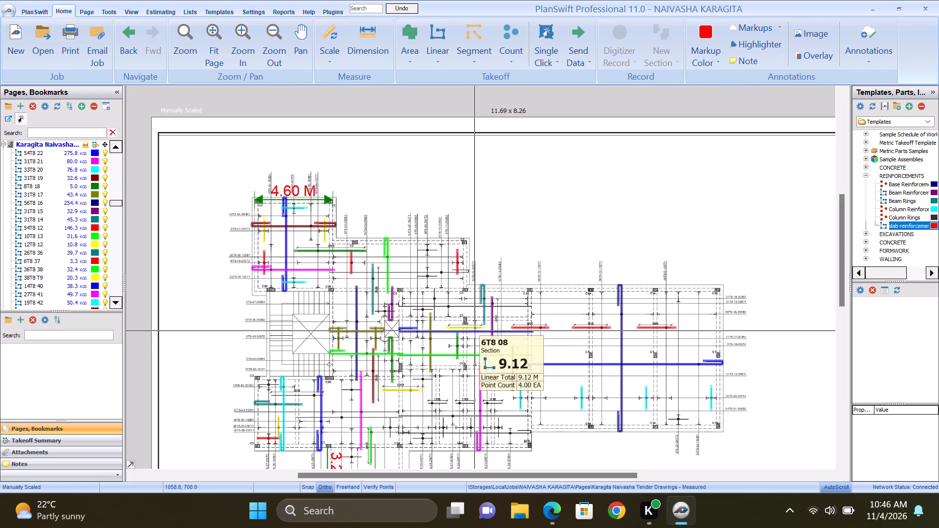
scroll(428, 227, "up", 5)
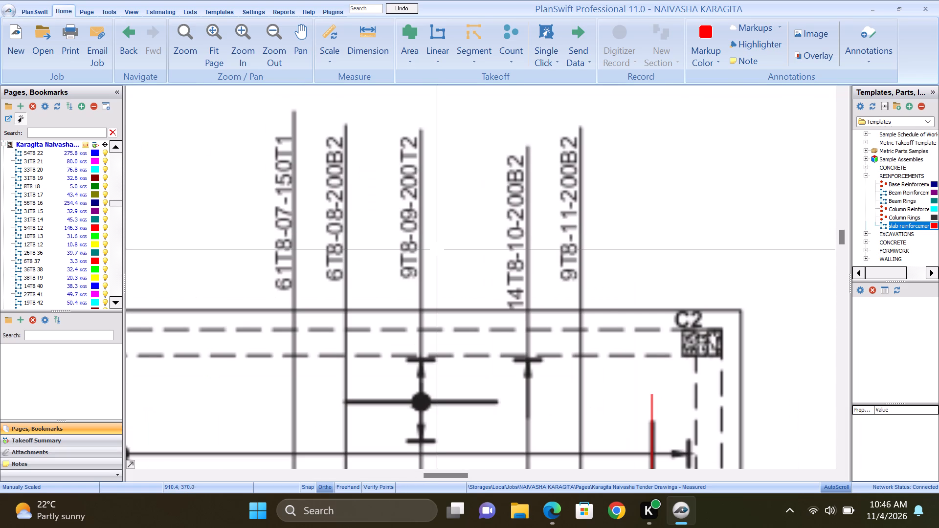
scroll(437, 252, "down", 1)
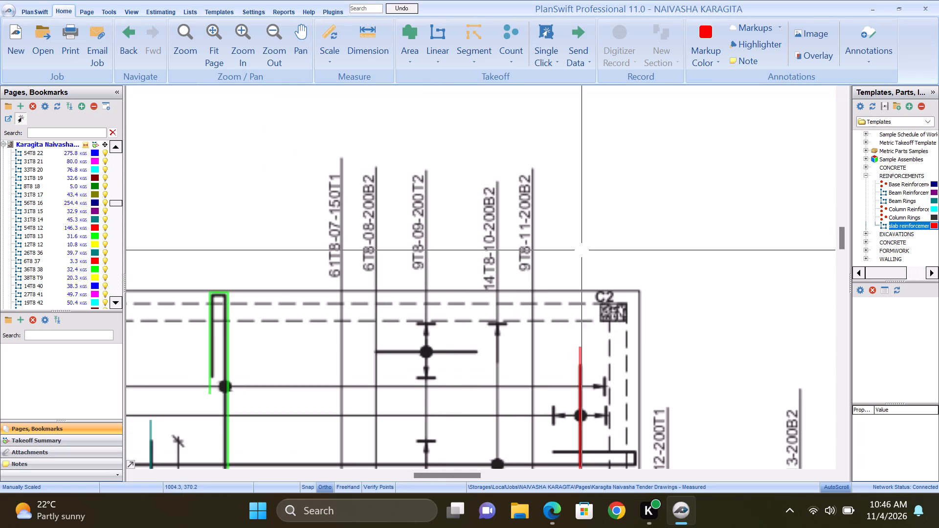
scroll(532, 278, "down", 3)
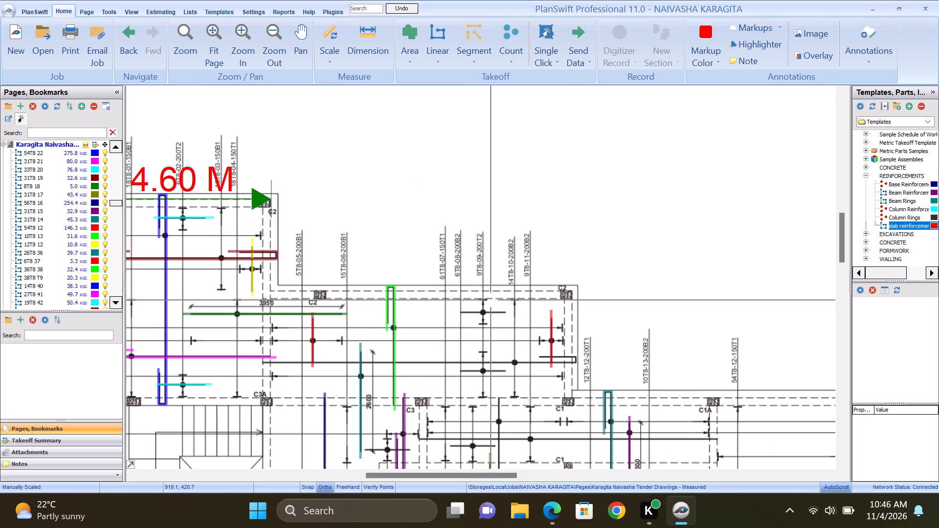
scroll(483, 275, "up", 2)
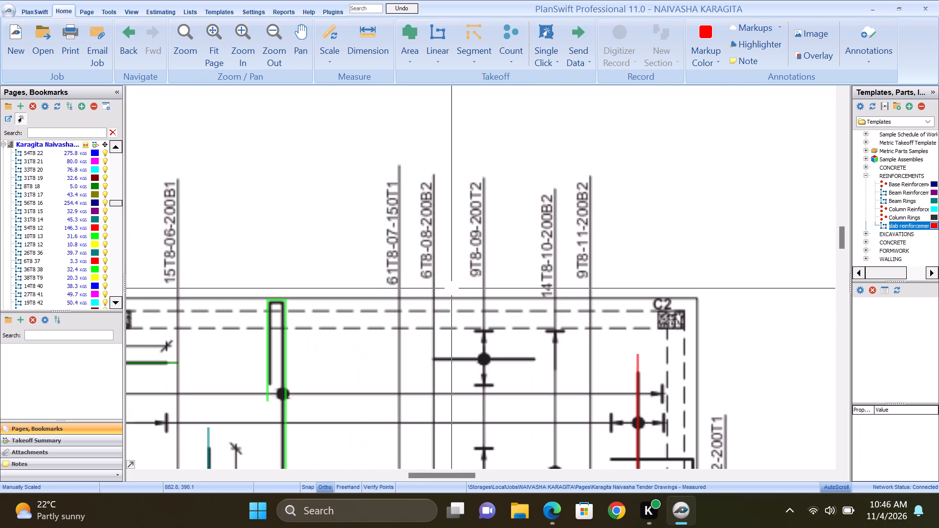
Start a slab reinforcement takeoff from the REINFORCEMENTS templates, named 9T8 9, with bar weight 0.395 kg and bar number 9.
left_click(858, 225)
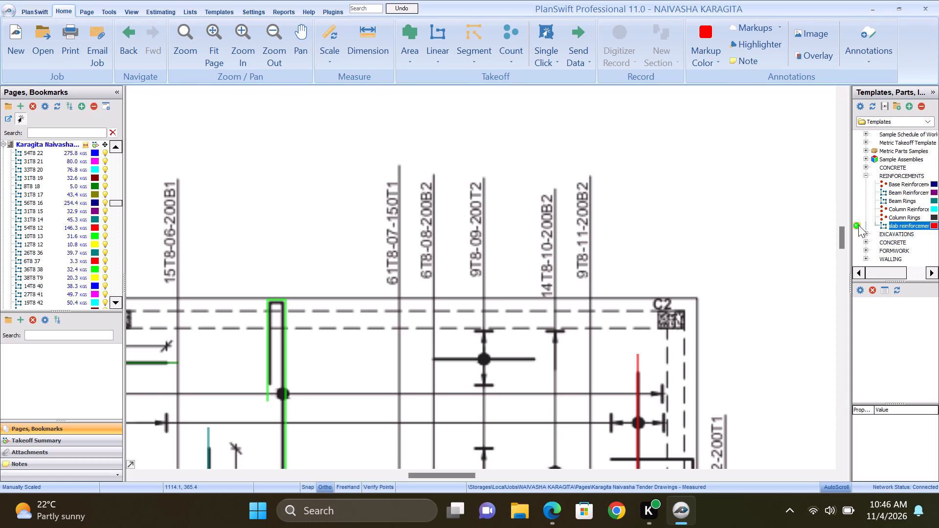
type("9T9")
key("BackSpace")
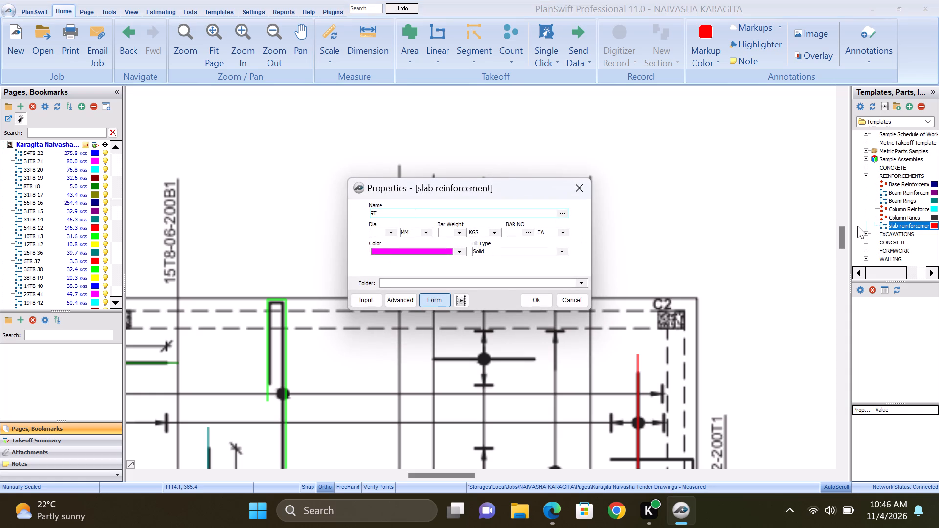
key("8")
key("space")
left_click_drag(537, 181, 628, 278)
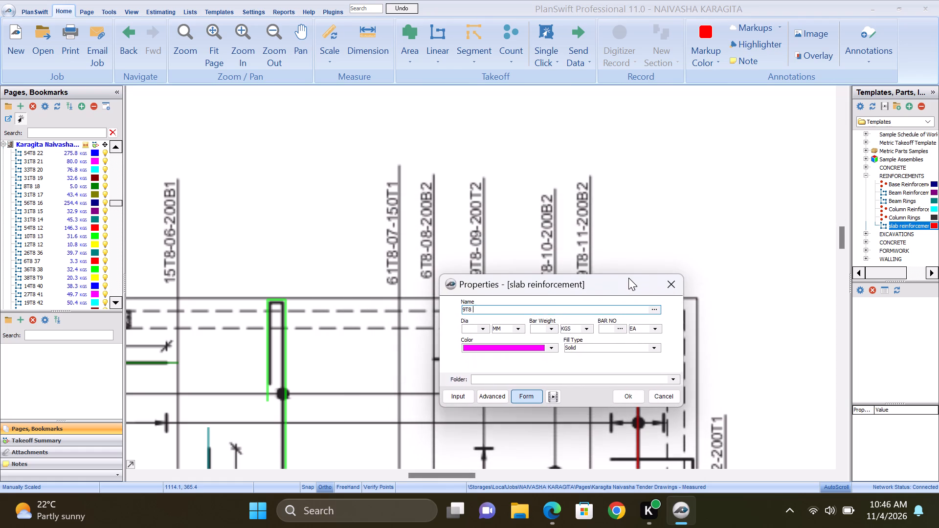
left_click_drag(628, 278, 623, 239)
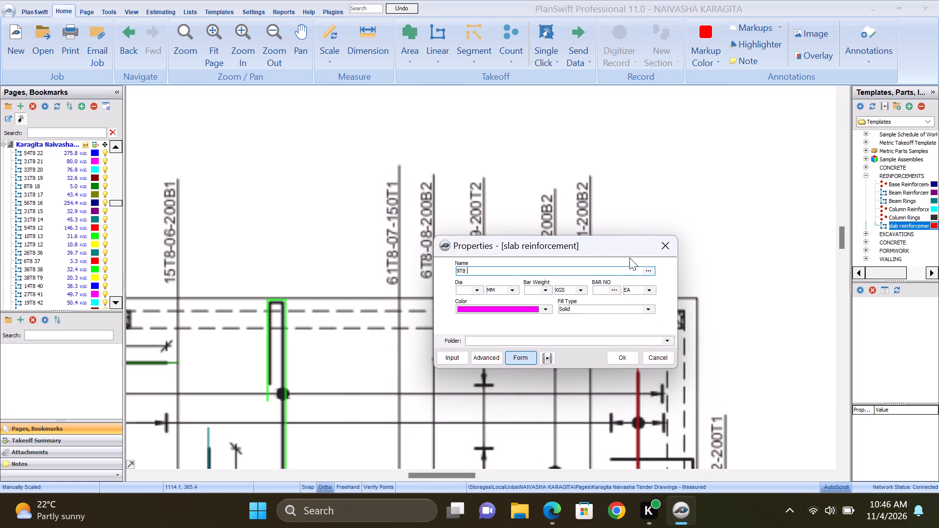
key("9")
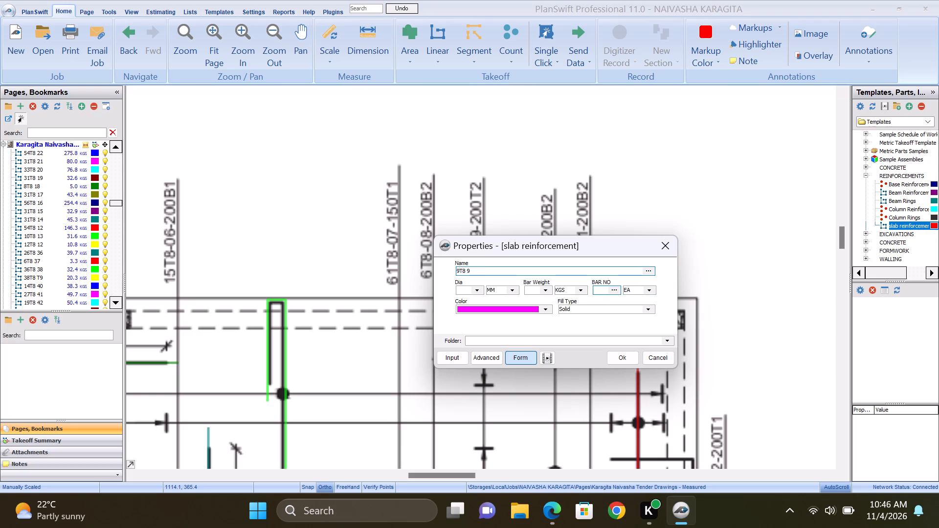
left_click(602, 291)
key("9")
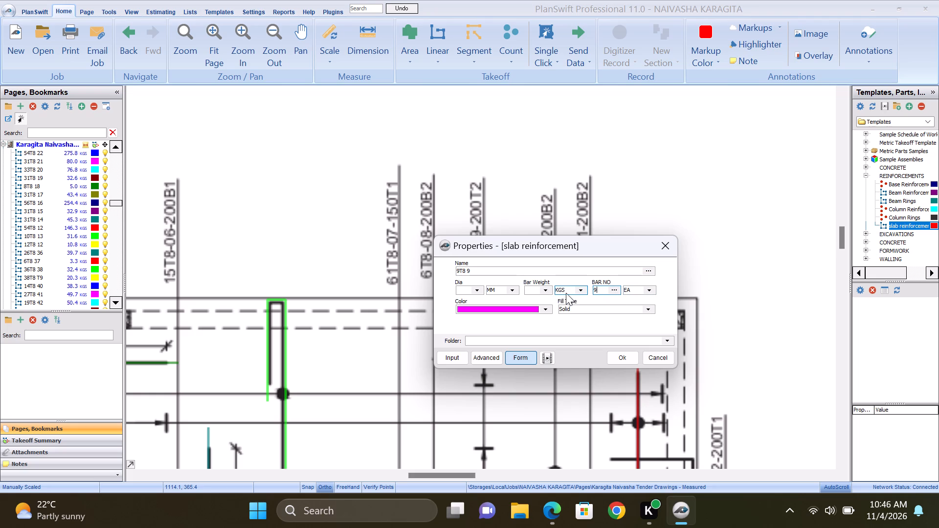
left_click(550, 291)
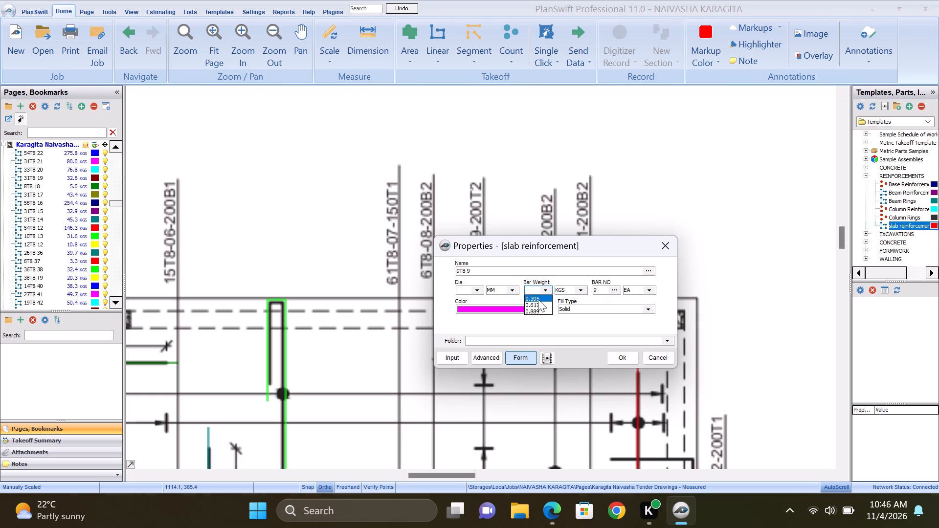
left_click(538, 299)
left_click(612, 357)
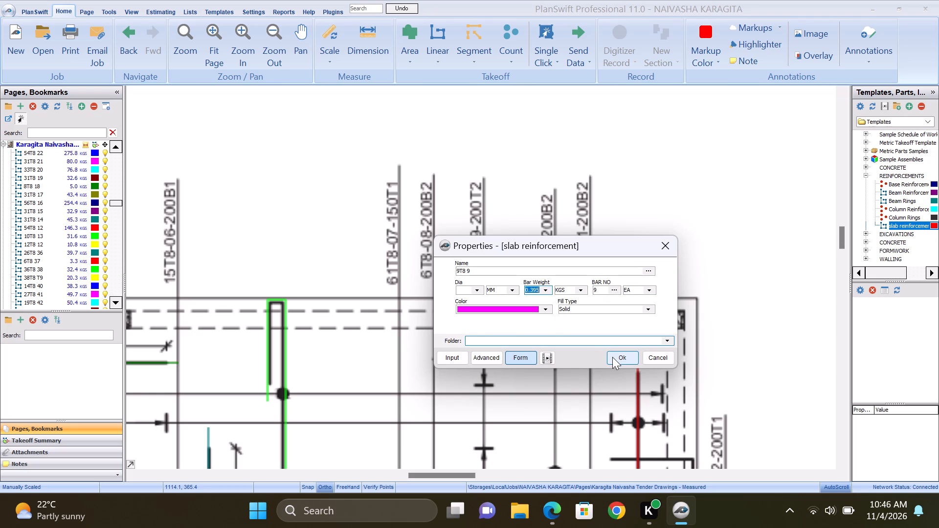
Trace the upper horizontal 9T8-09 bar, about 1.45 m, extending slightly past both of its ends.
scroll(428, 362, "up", 7)
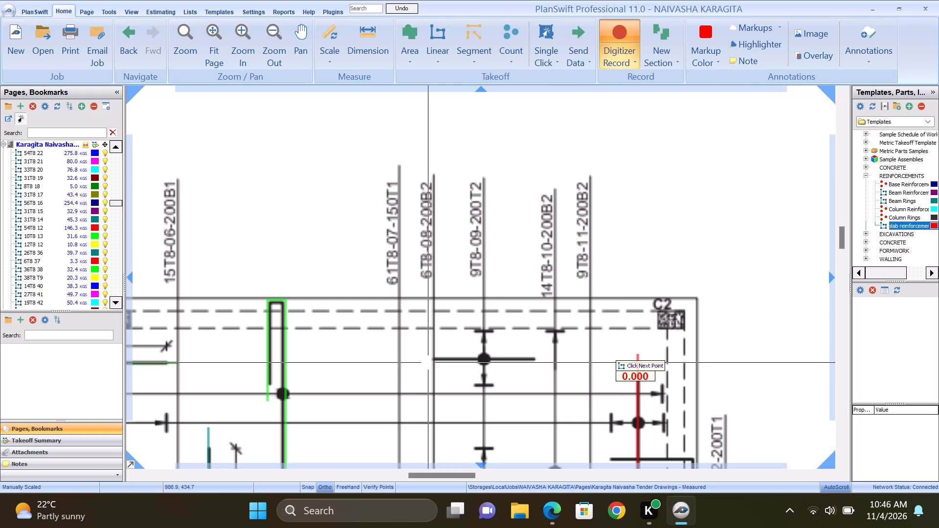
scroll(428, 356, "up", 11)
scroll(434, 368, "down", 5)
scroll(452, 357, "up", 5)
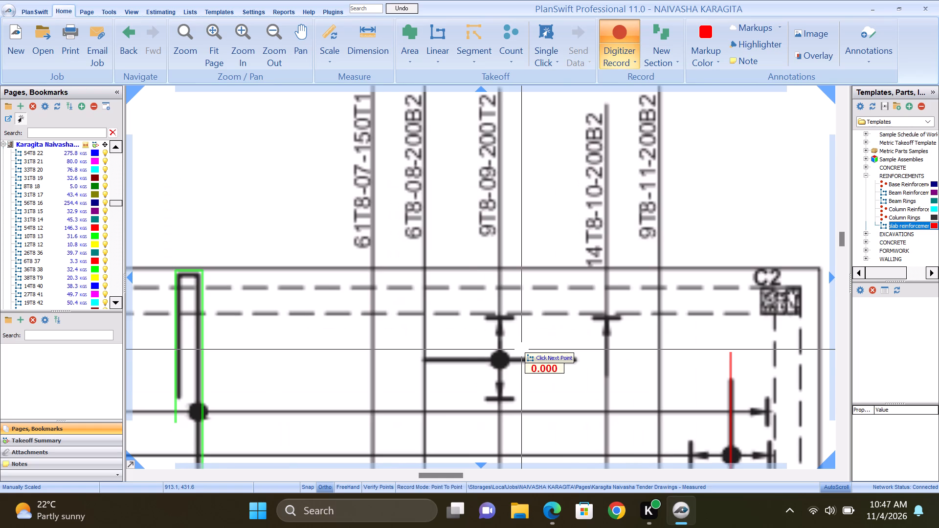
scroll(425, 364, "up", 5)
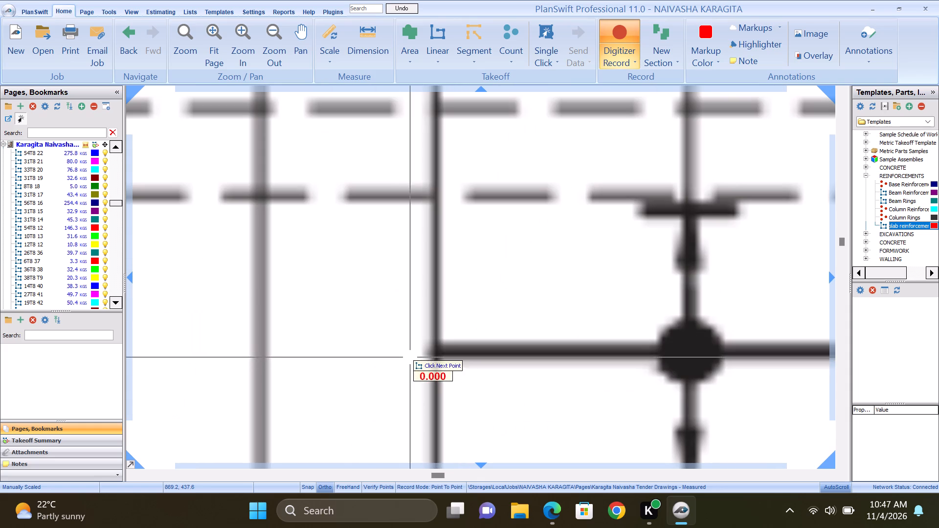
left_click(351, 352)
scroll(341, 355, "down", 6)
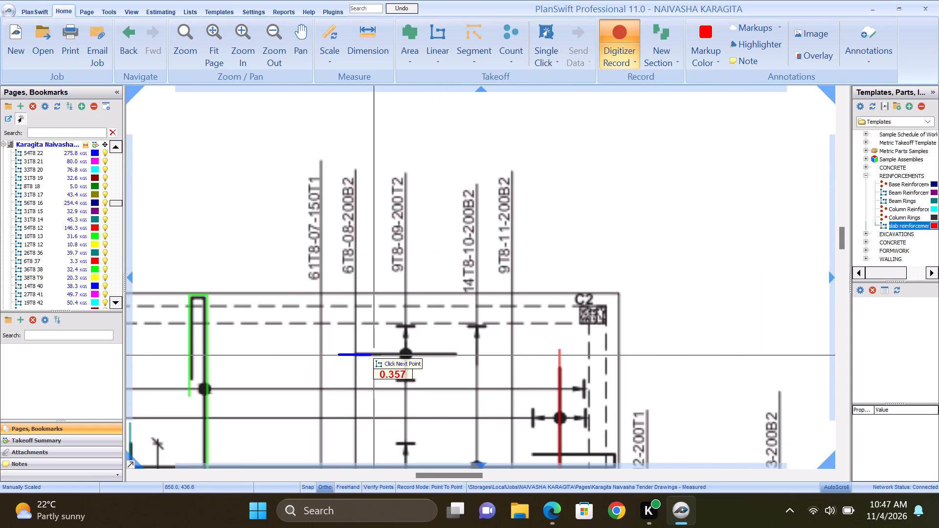
scroll(414, 356, "up", 7)
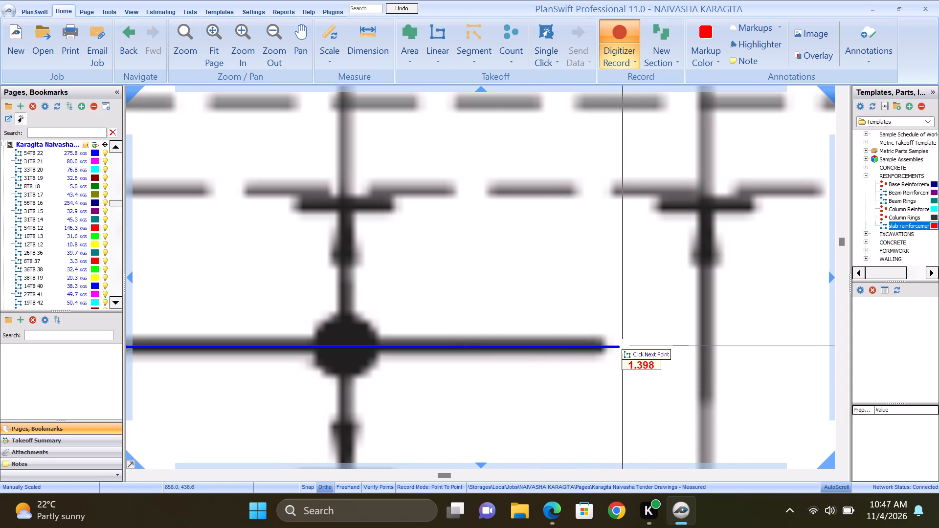
left_click(648, 346)
Trace the lower horizontal 9T8-09 bar as a new section, about 1.4 m, slightly past both ends, and finish the takeoff.
right_click(602, 371)
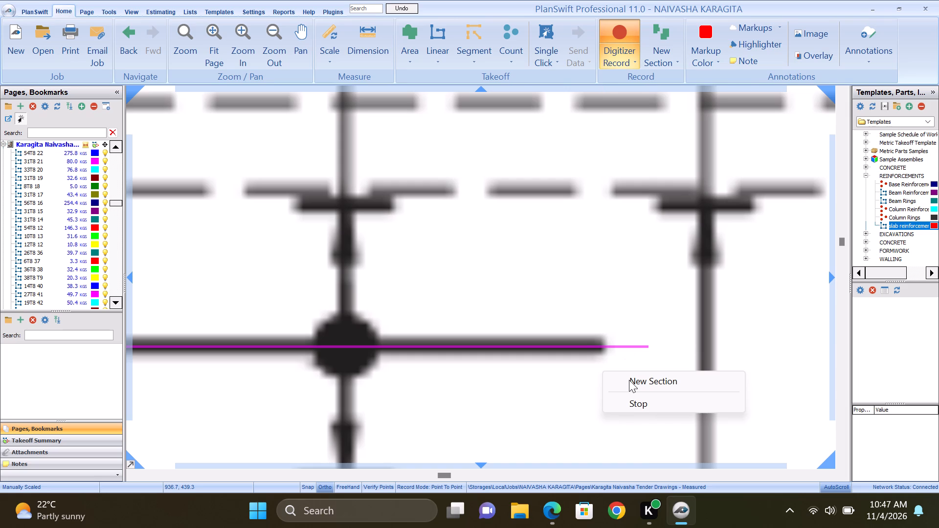
left_click(629, 380)
scroll(599, 308, "down", 5)
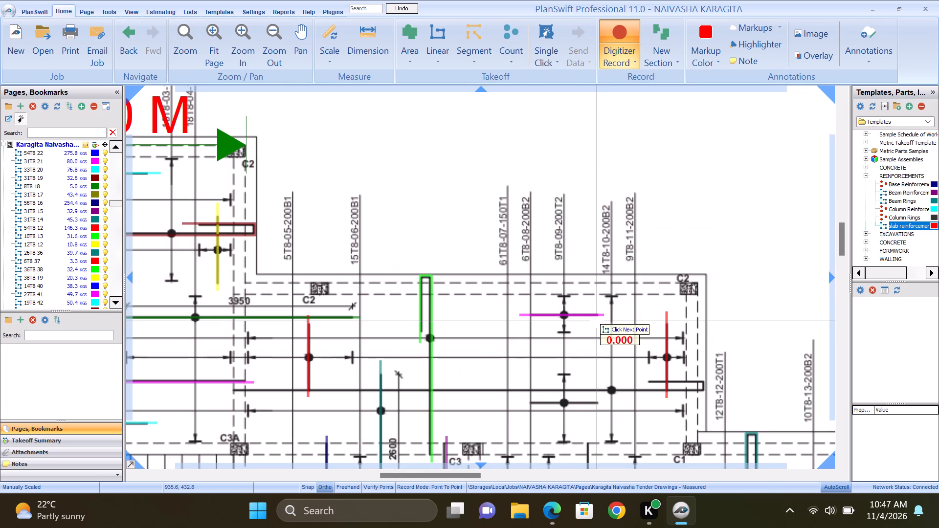
scroll(596, 309, "down", 2)
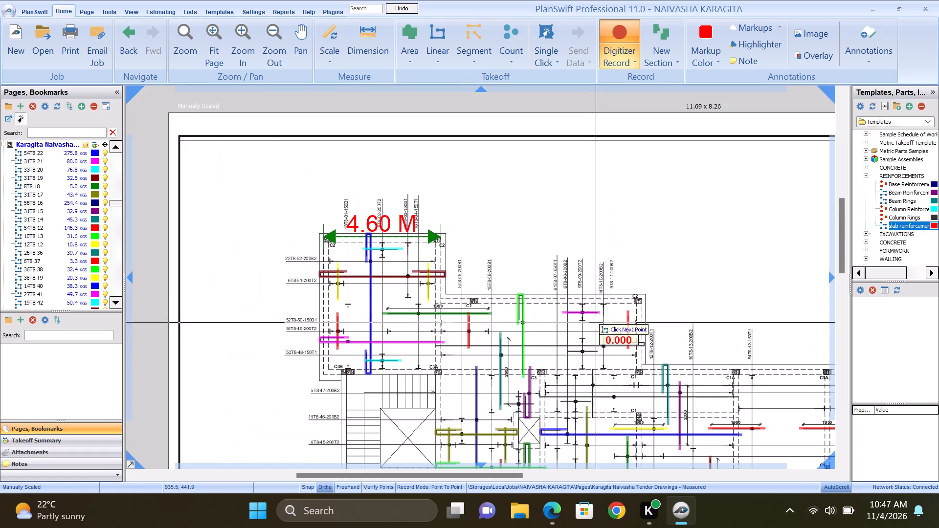
scroll(580, 356, "up", 6)
scroll(518, 335, "up", 4)
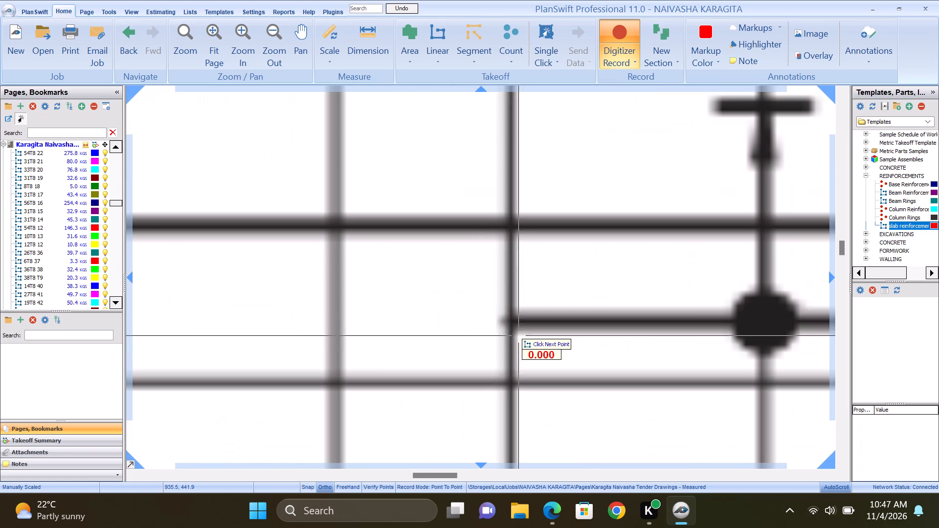
left_click(442, 324)
scroll(427, 329, "down", 3)
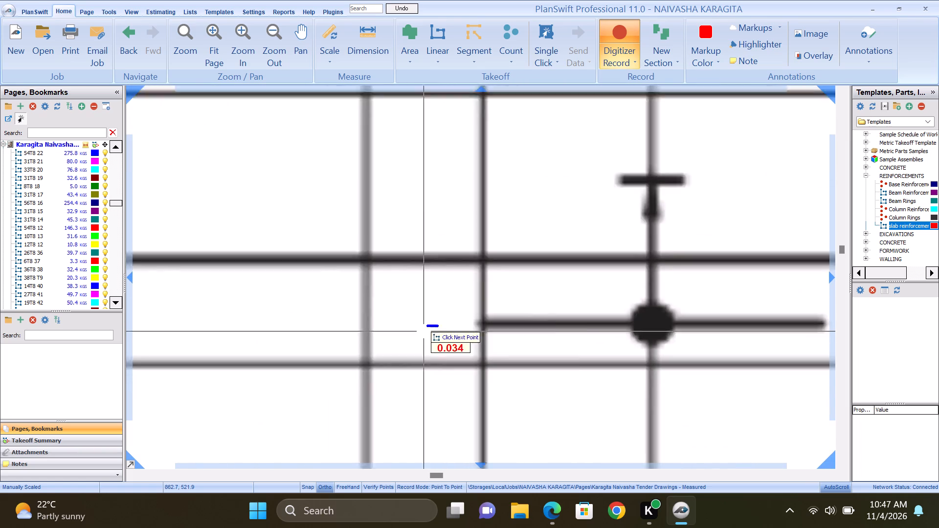
scroll(422, 331, "down", 3)
scroll(517, 328, "up", 6)
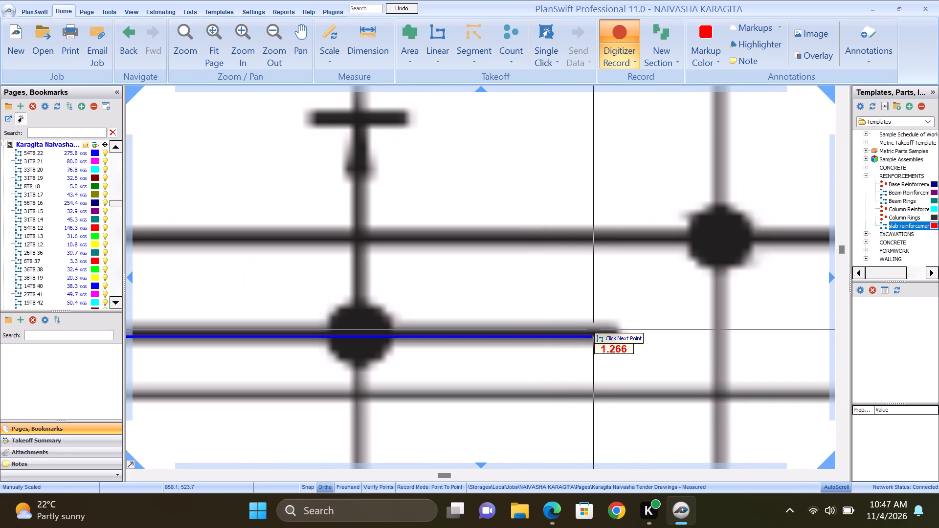
left_click(656, 330)
right_click(627, 355)
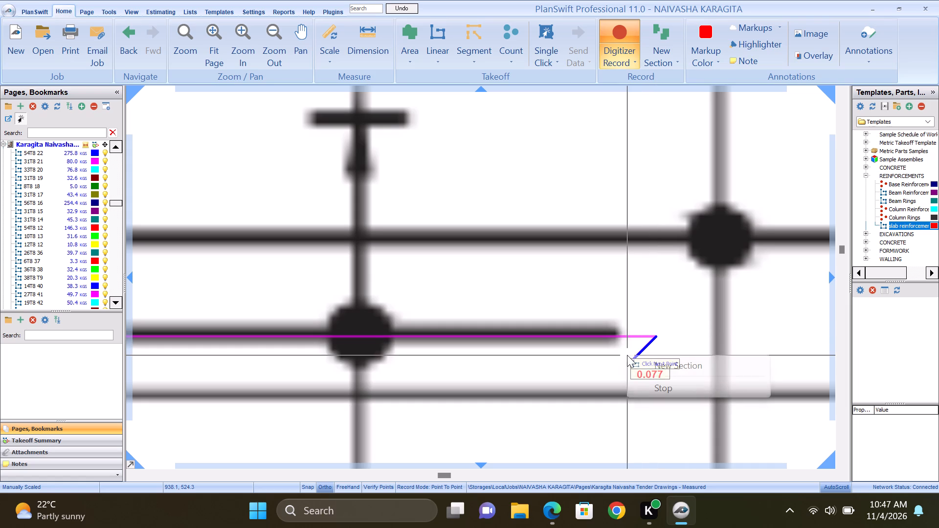
left_click(664, 386)
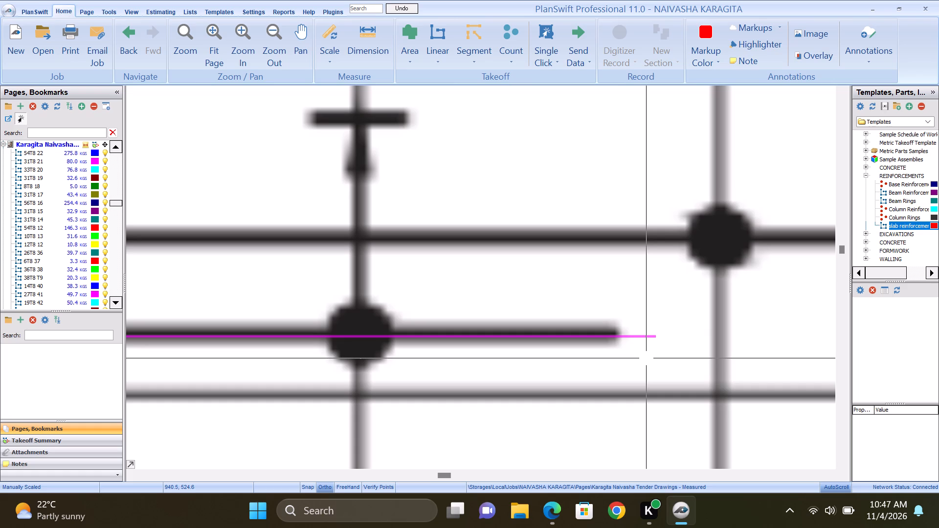
Examine the slab drawing around marks 08 to 13 for the next T8 bar without a takeoff.
scroll(646, 357, "down", 11)
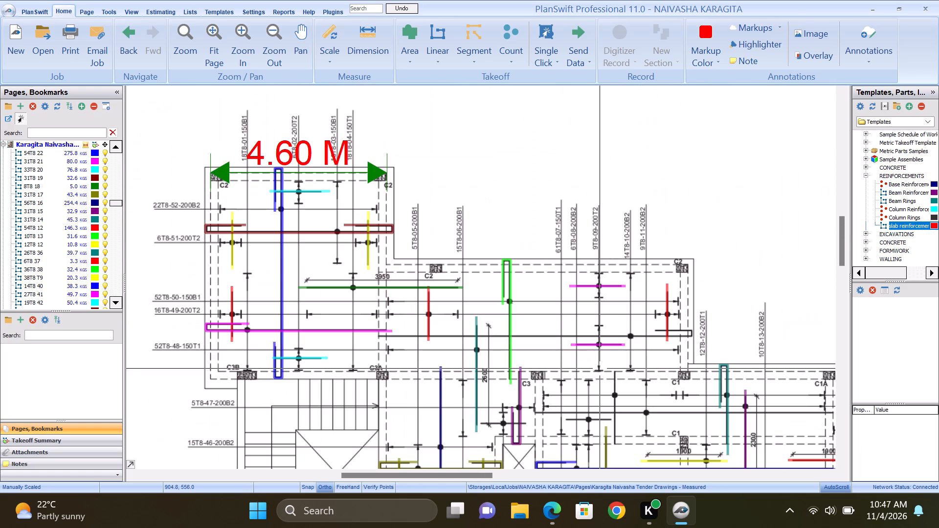
scroll(606, 380, "down", 2)
scroll(612, 399, "up", 3)
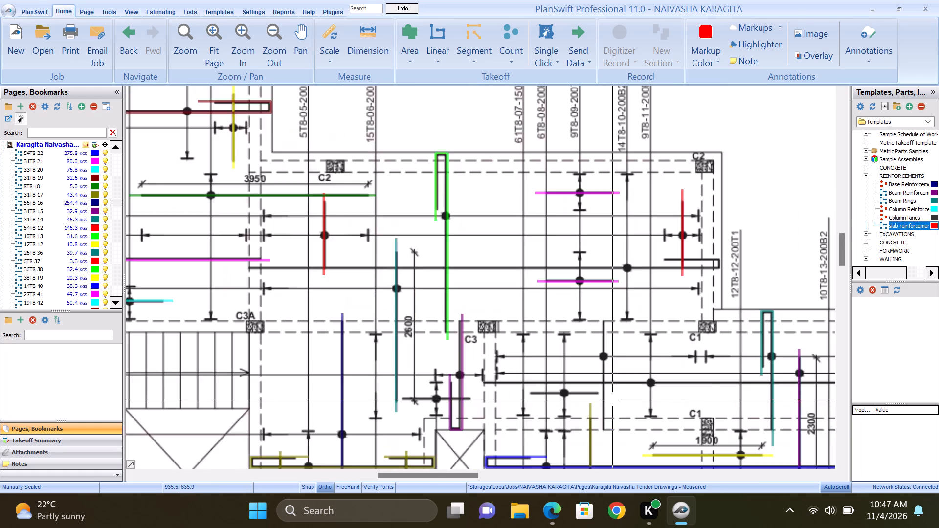
scroll(612, 399, "down", 2)
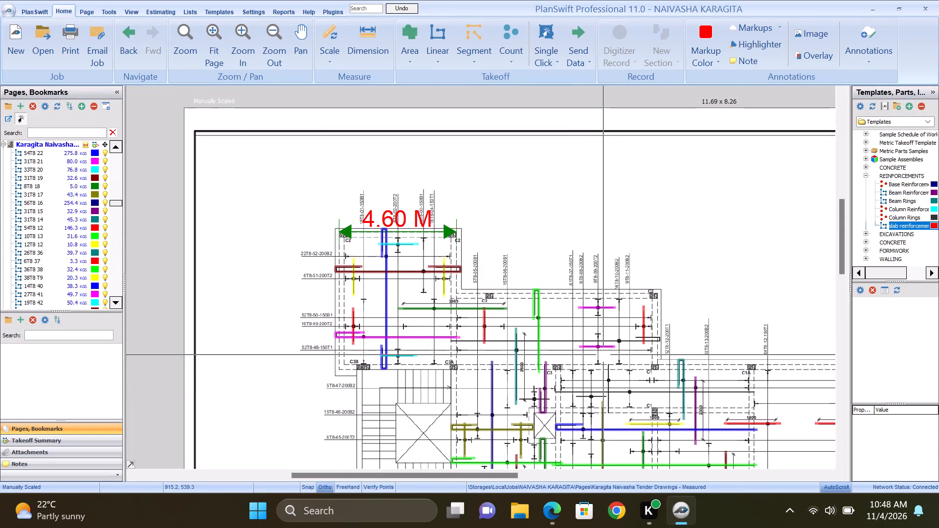
scroll(601, 337, "up", 3)
scroll(601, 344, "down", 3)
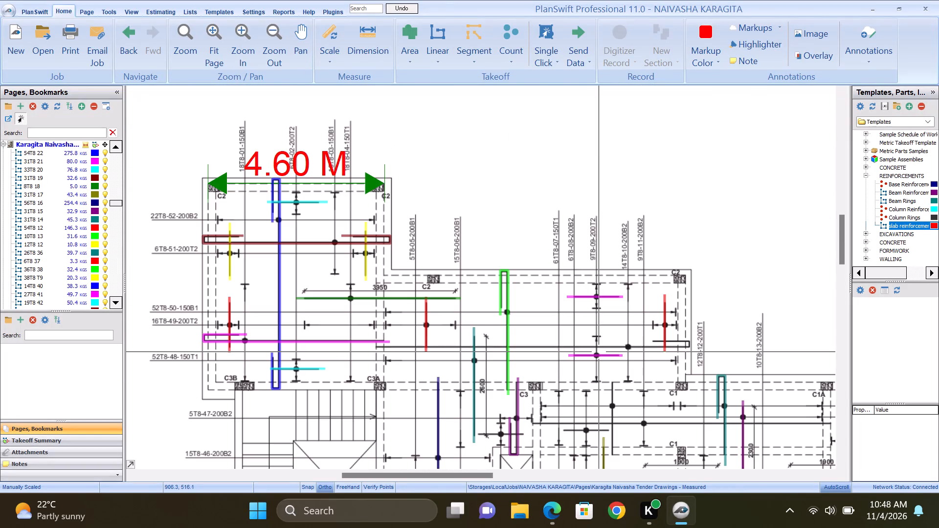
scroll(629, 294, "up", 3)
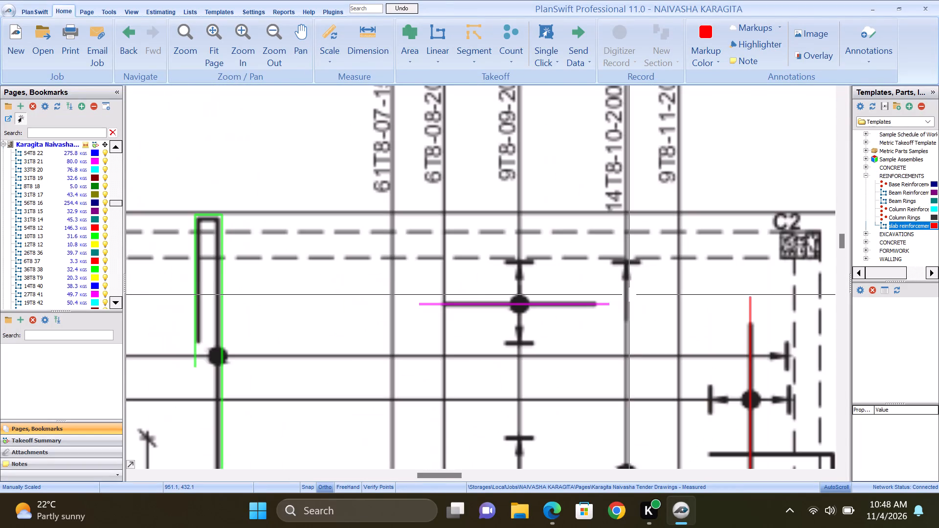
scroll(600, 309, "down", 3)
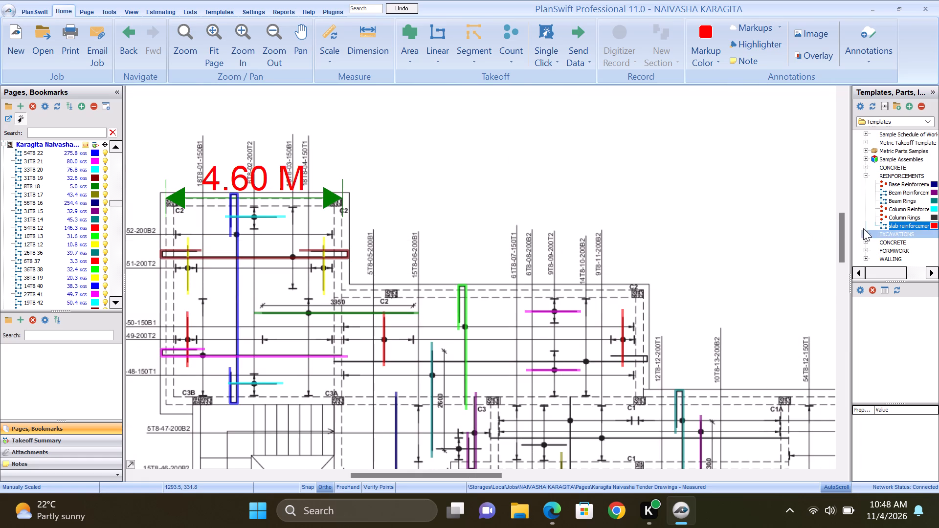
Start a slab reinforcement takeoff from the REINFORCEMENTS templates, named 14T8 10, with bar weight 0.395 kg and bar number 14.
left_click(859, 226)
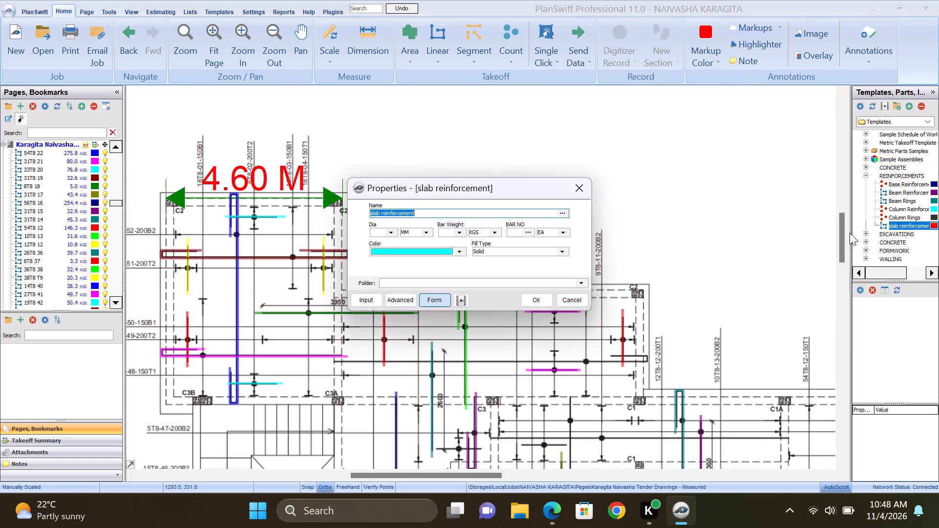
type("14T8")
key("space")
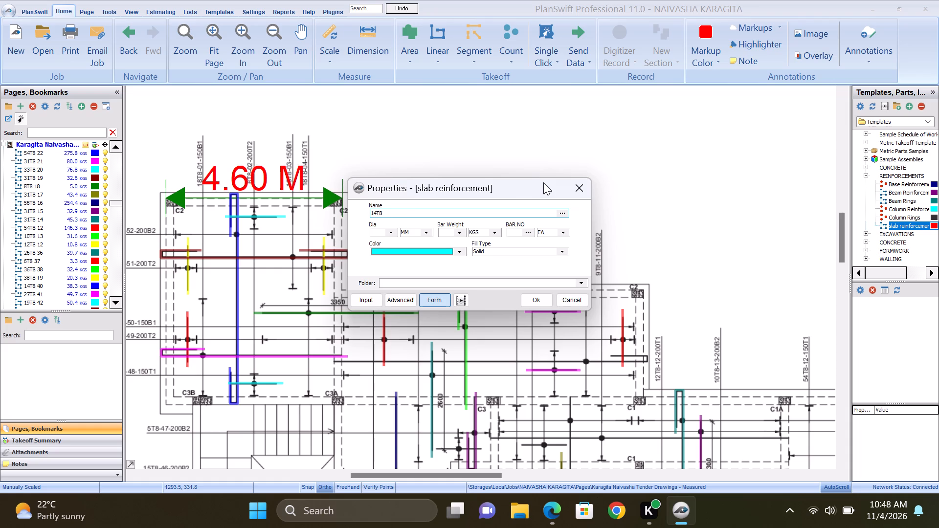
left_click_drag(543, 182, 674, 329)
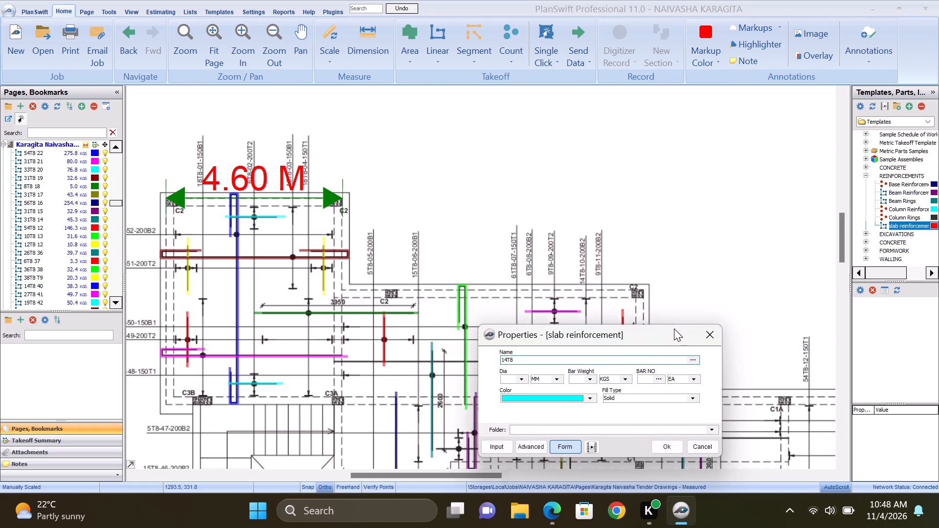
left_click_drag(674, 329, 672, 298)
key("1")
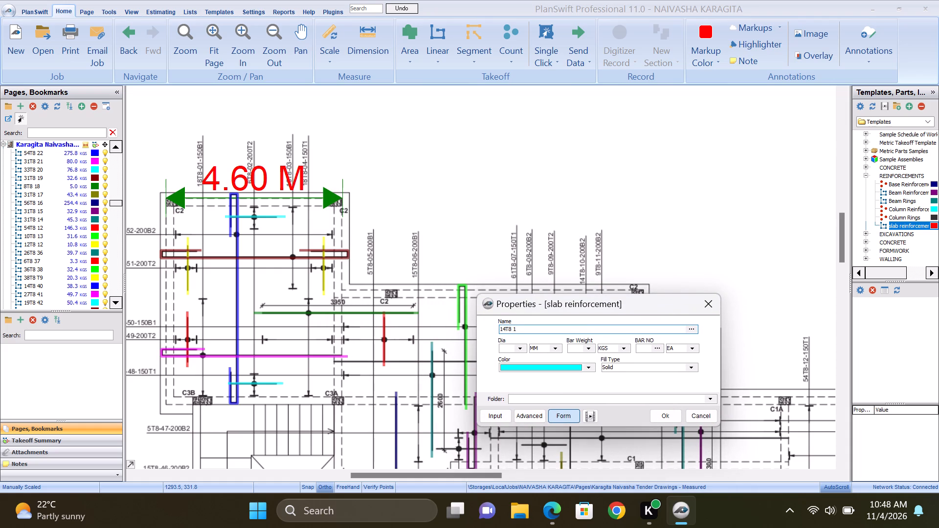
key("0")
left_click(592, 350)
left_click(587, 355)
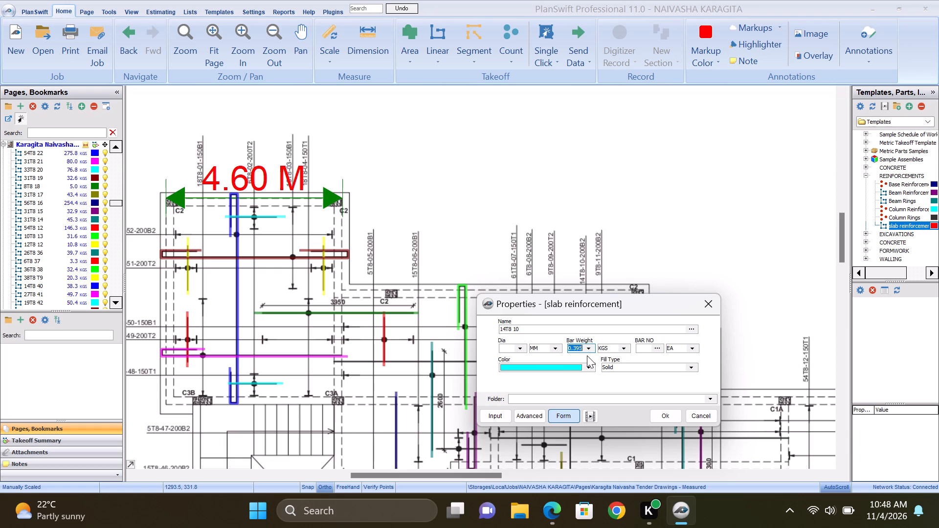
left_click(643, 348)
type("14")
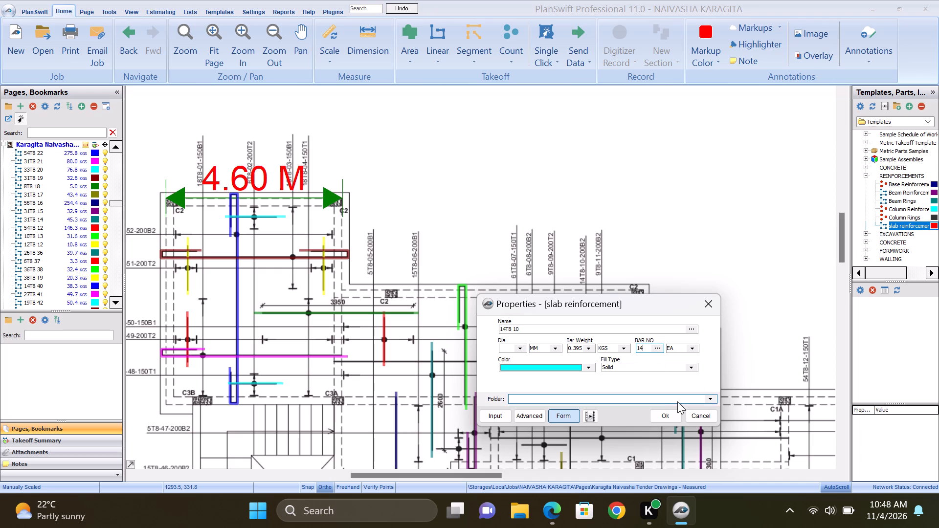
left_click(666, 412)
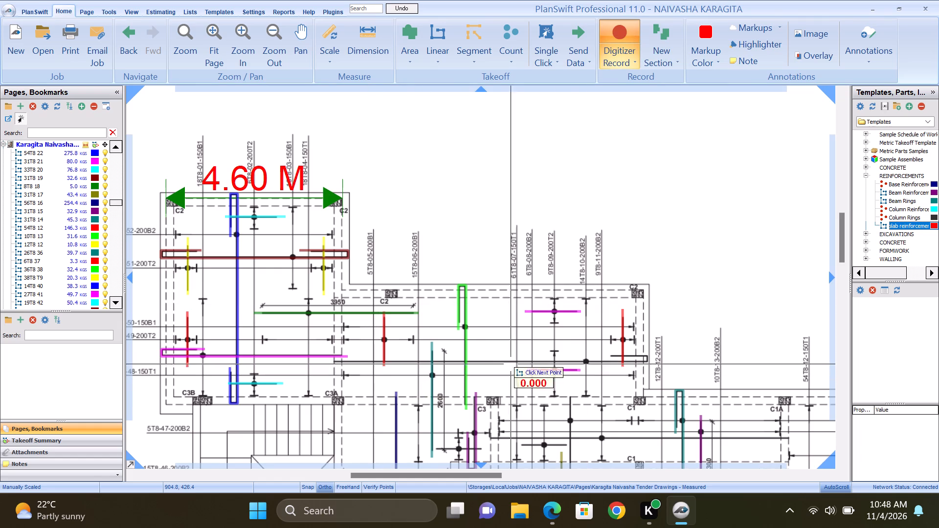
Trace the 14T8-10 bar's short upper leg, about 1.28 m, starting slightly past its free end, and its end return, about 0.18 m.
scroll(588, 348, "up", 5)
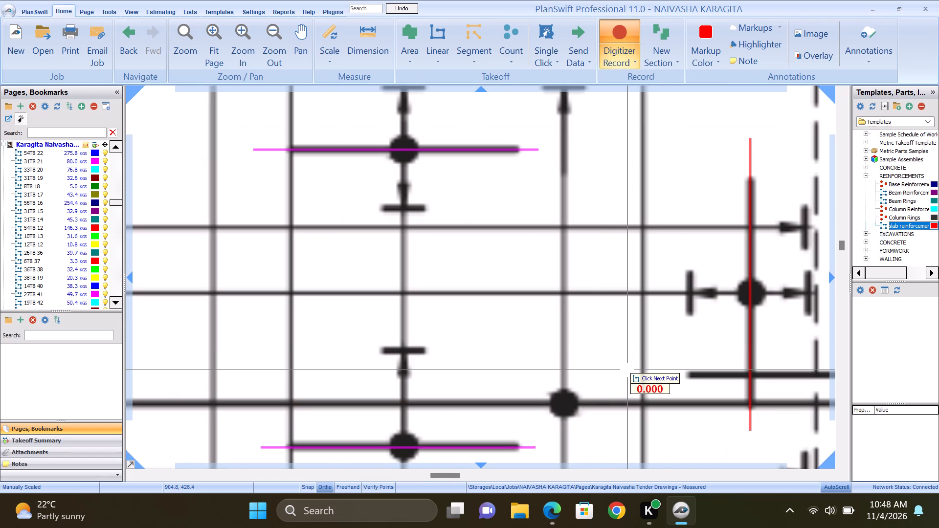
left_click(627, 372)
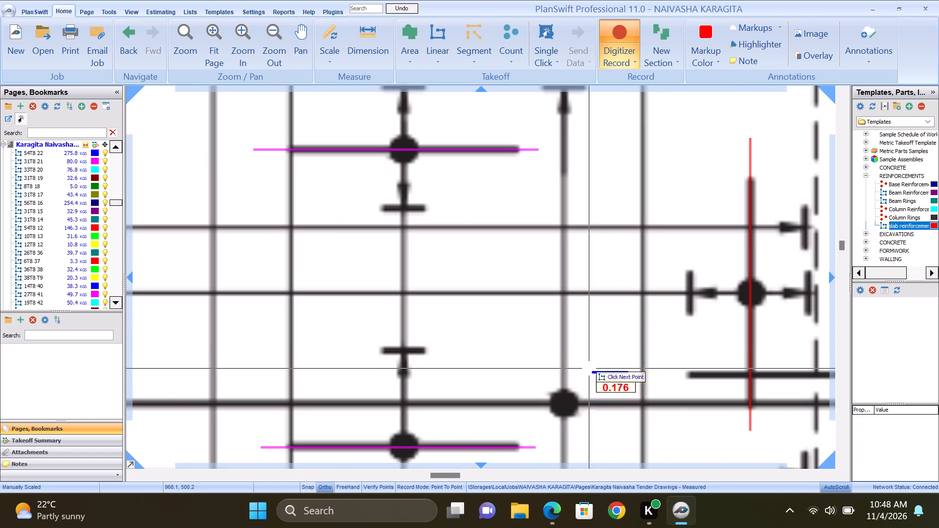
scroll(536, 368, "down", 4)
scroll(585, 366, "up", 9)
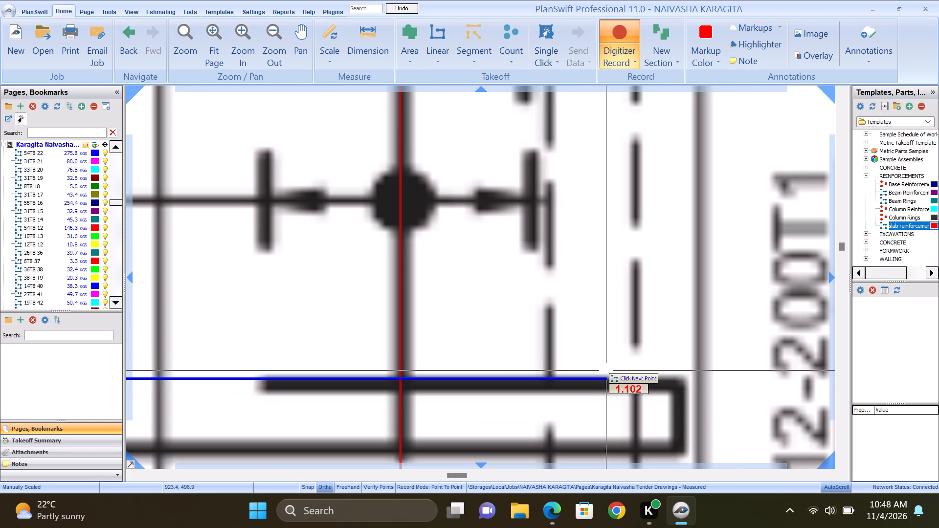
left_click(685, 374)
scroll(683, 324, "down", 8)
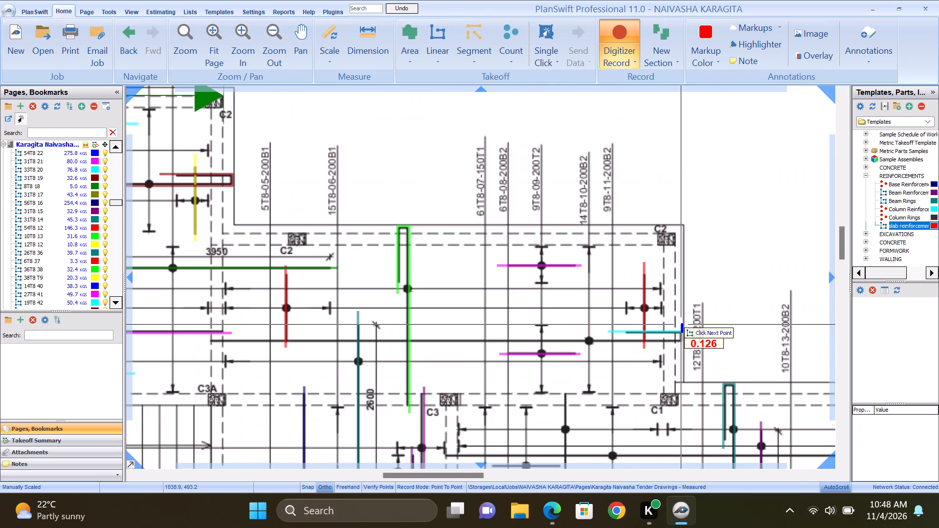
scroll(680, 345, "up", 7)
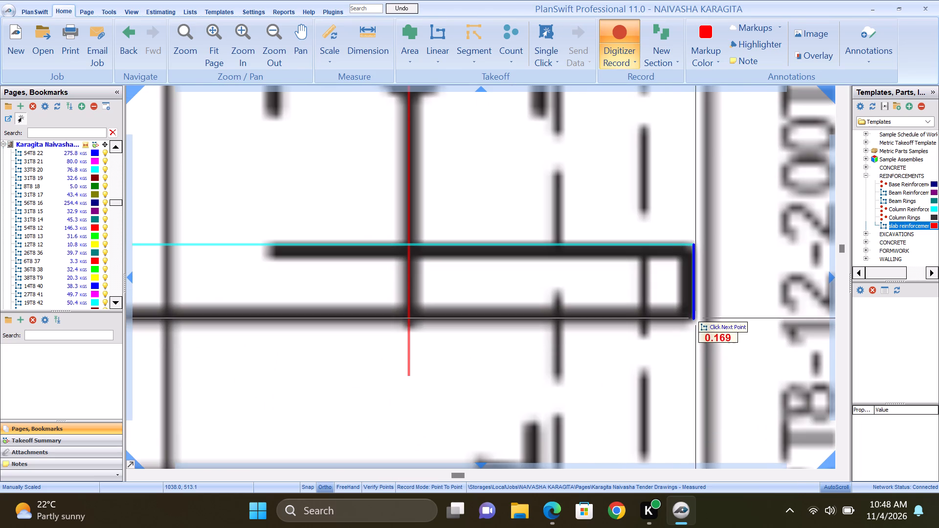
scroll(697, 317, "up", 11)
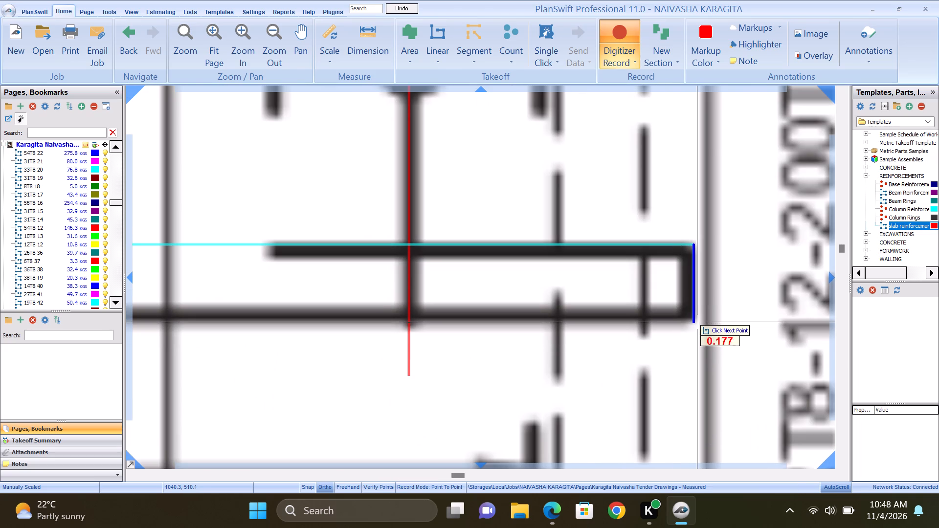
left_click(697, 321)
Trace the 14T8-10 bar's long lower run, about 8.3 m, to slightly past its far end near column C3A, and finish the takeoff.
scroll(696, 341, "down", 4)
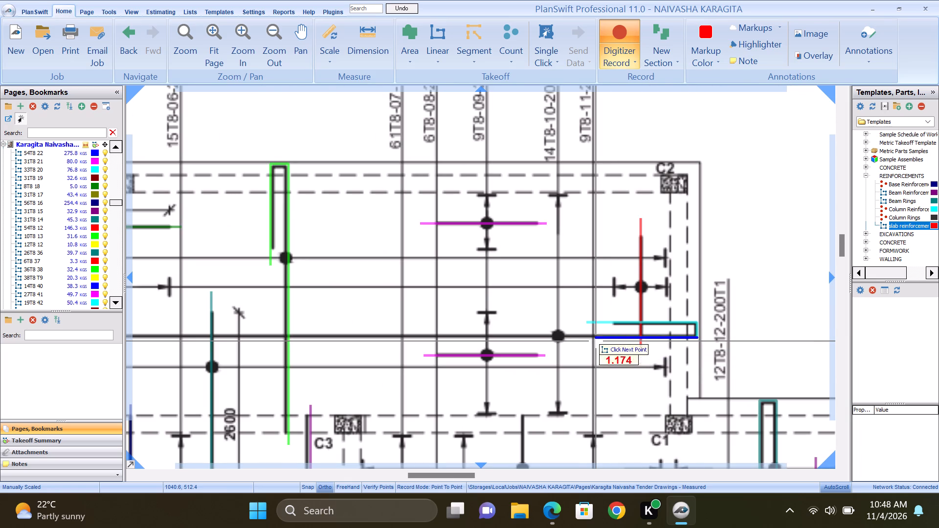
scroll(502, 353, "down", 3)
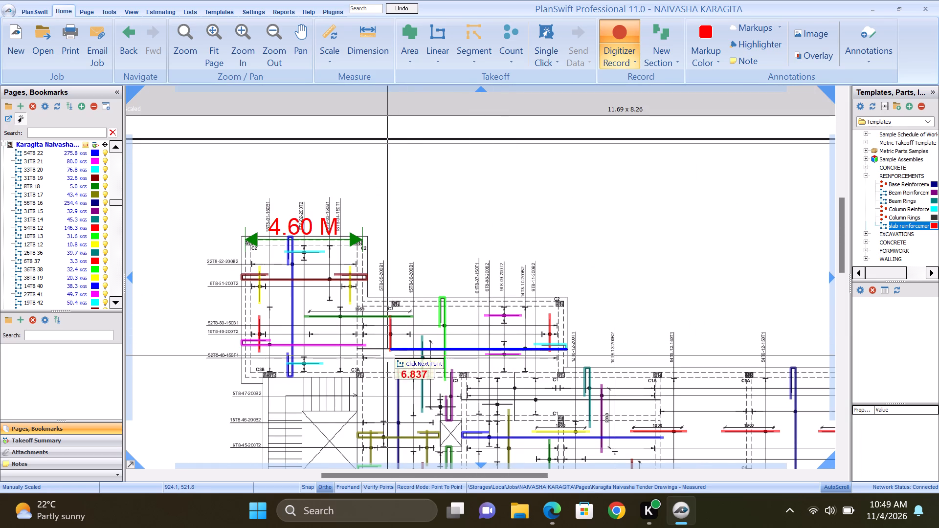
scroll(353, 354, "up", 6)
scroll(366, 316, "up", 2)
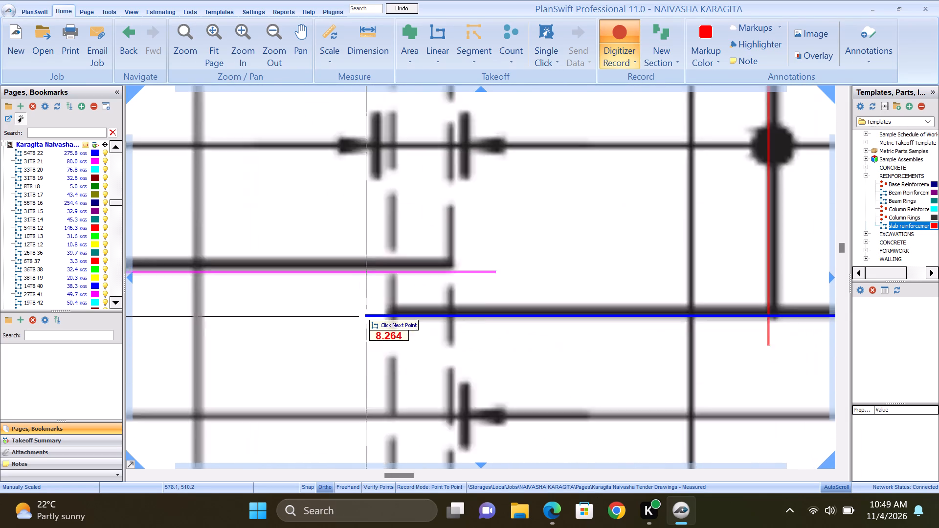
scroll(366, 316, "up", 3)
left_click(360, 316)
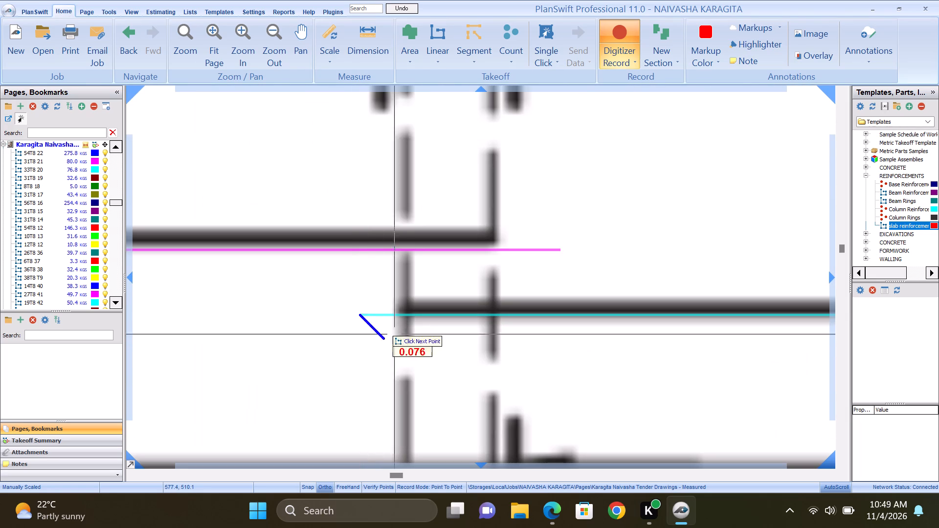
right_click(421, 348)
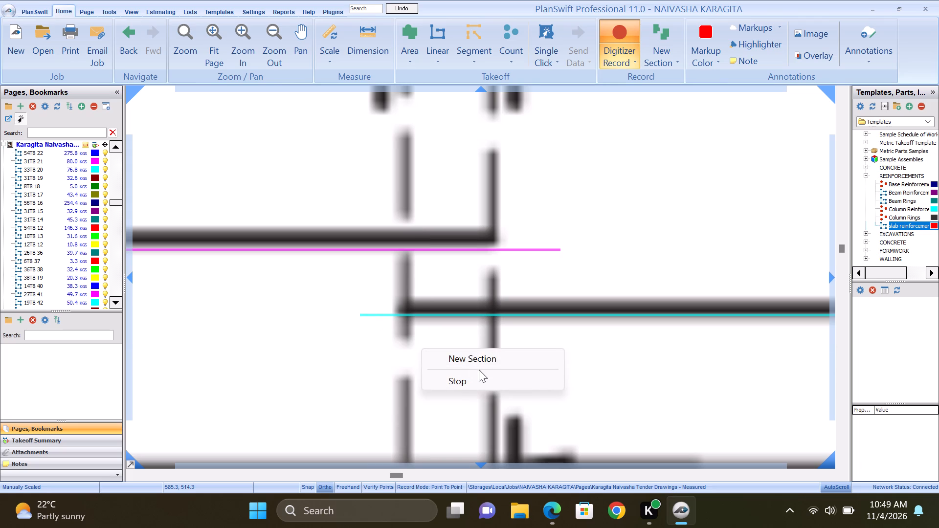
left_click(465, 381)
Examine the first floor slab drawing around the 14T8-10 bar and neighbouring marks for T8 bars still without a takeoff.
scroll(504, 365, "down", 4)
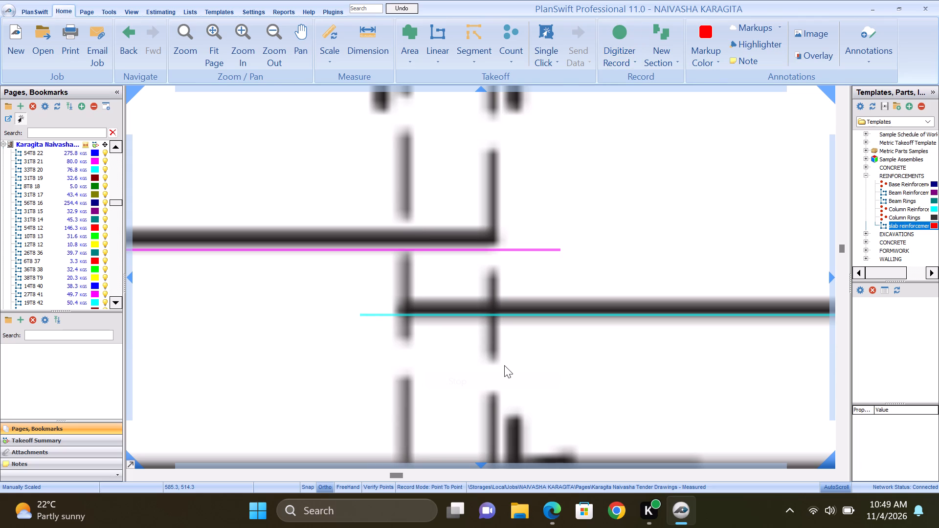
scroll(504, 365, "down", 5)
scroll(451, 340, "down", 4)
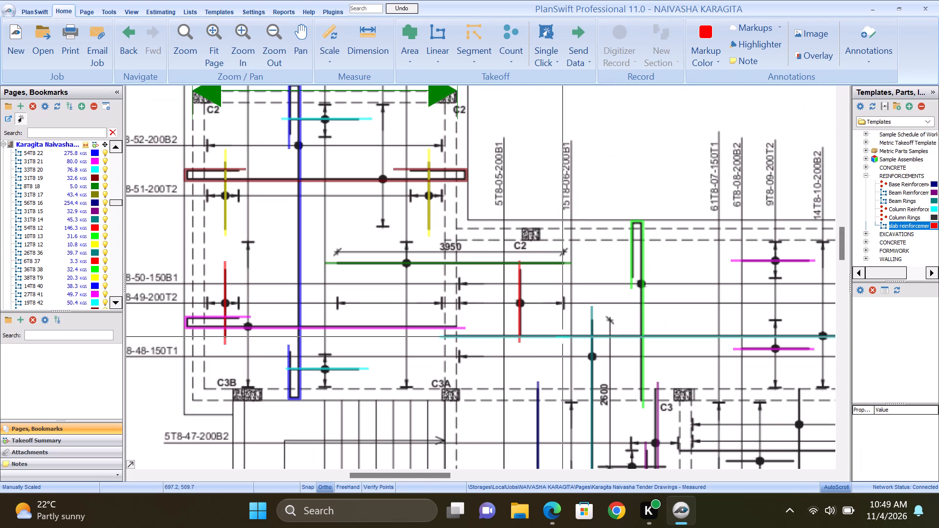
scroll(521, 344, "down", 4)
scroll(594, 342, "up", 5)
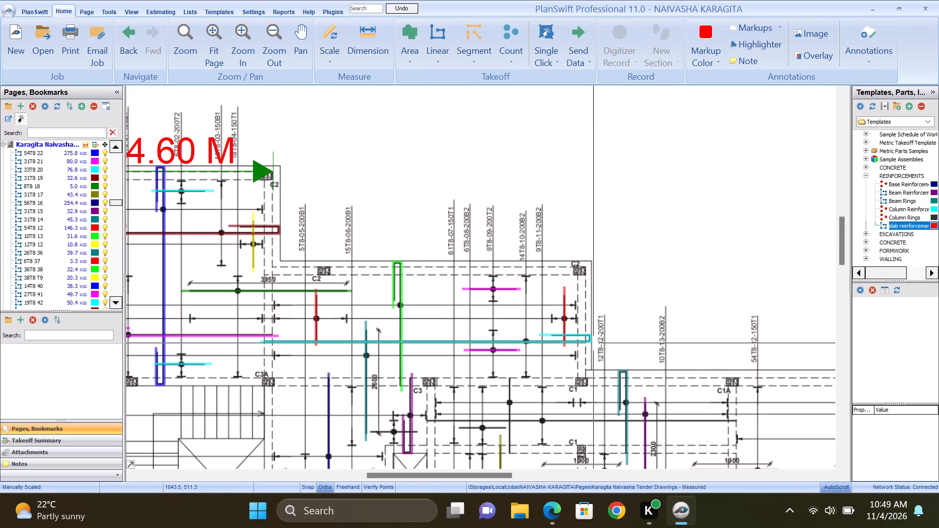
scroll(593, 343, "up", 4)
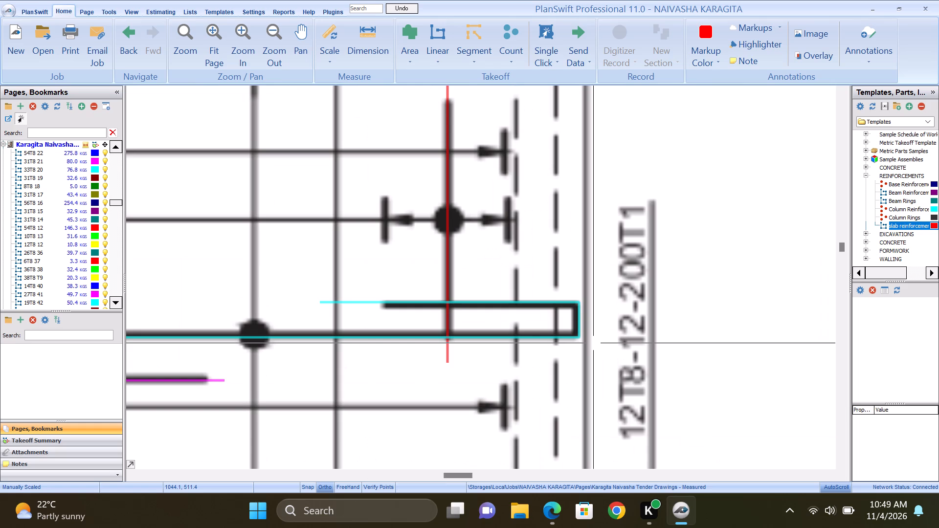
scroll(558, 340, "down", 7)
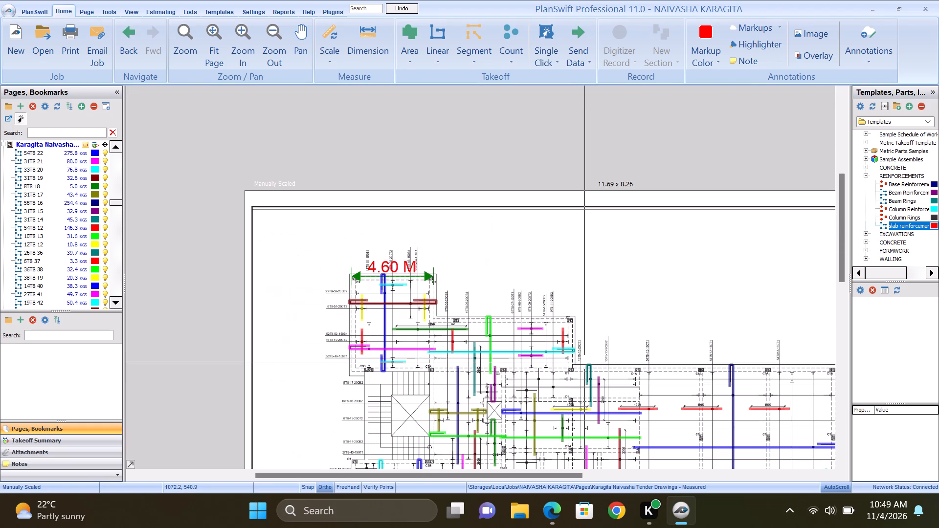
scroll(569, 354, "up", 6)
scroll(569, 354, "down", 4)
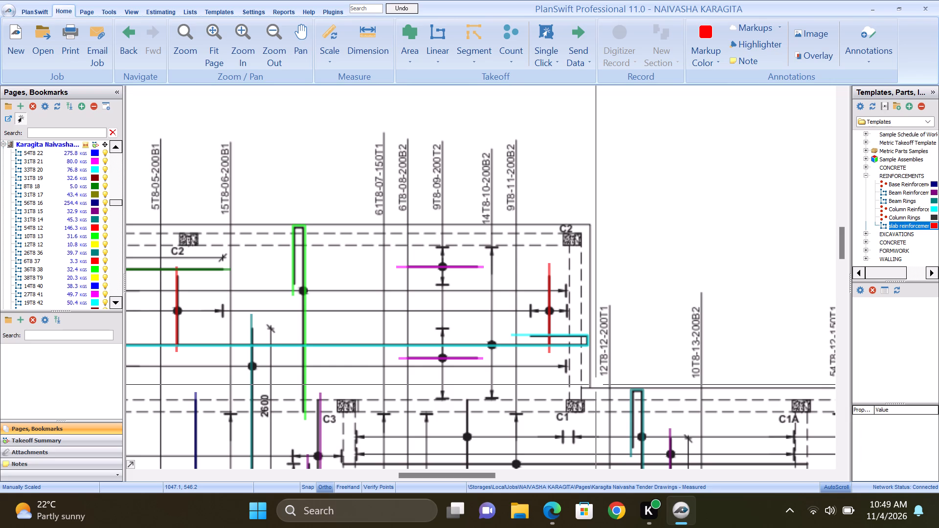
scroll(560, 360, "down", 3)
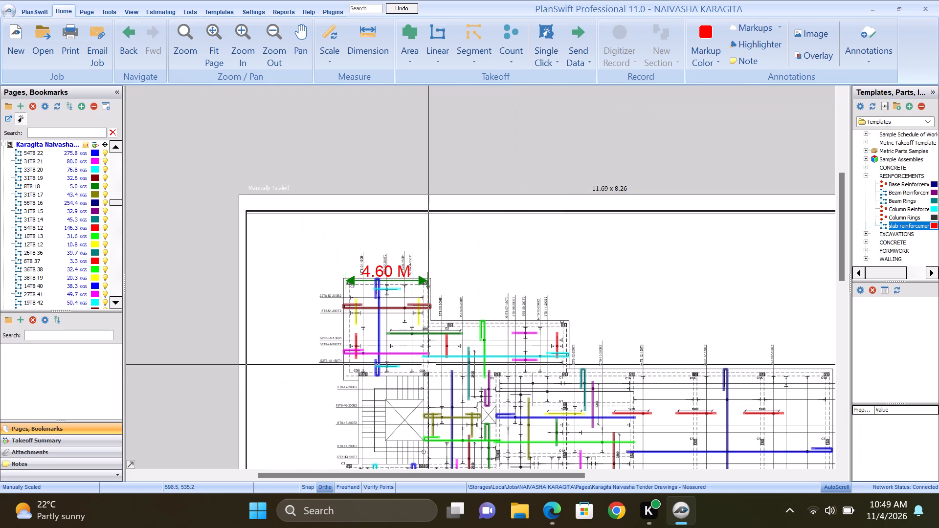
scroll(419, 362, "up", 5)
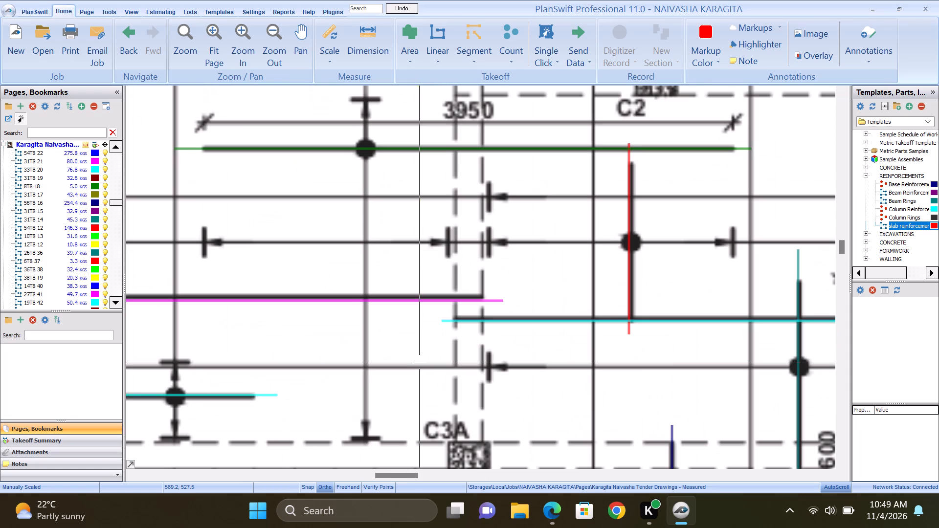
scroll(419, 362, "down", 5)
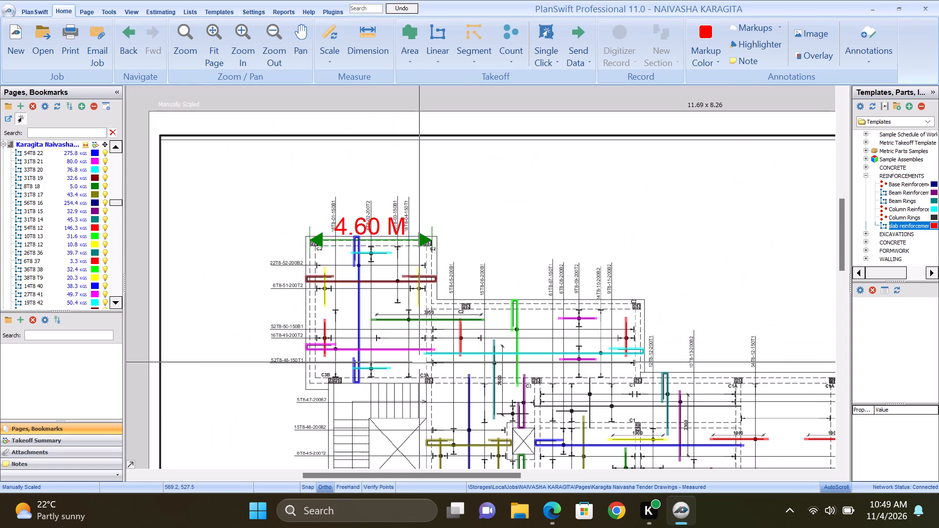
scroll(419, 362, "up", 5)
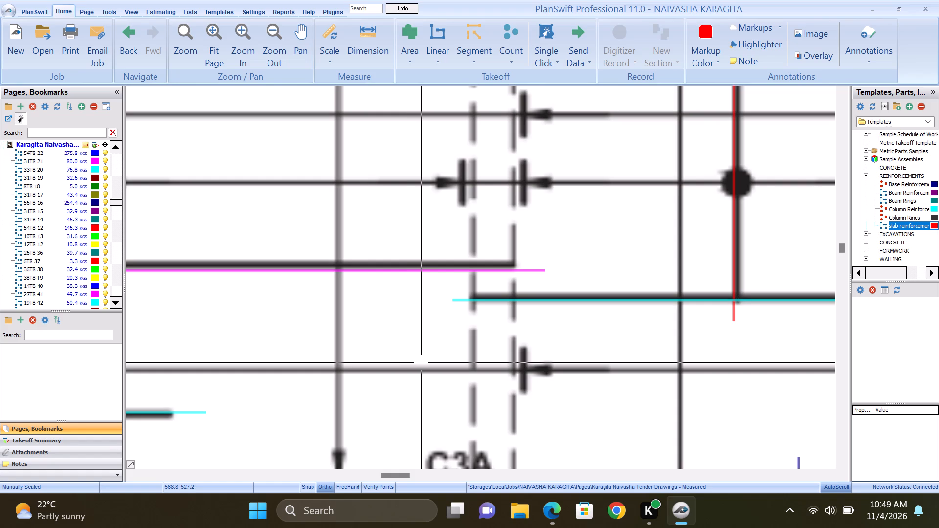
scroll(452, 319, "down", 5)
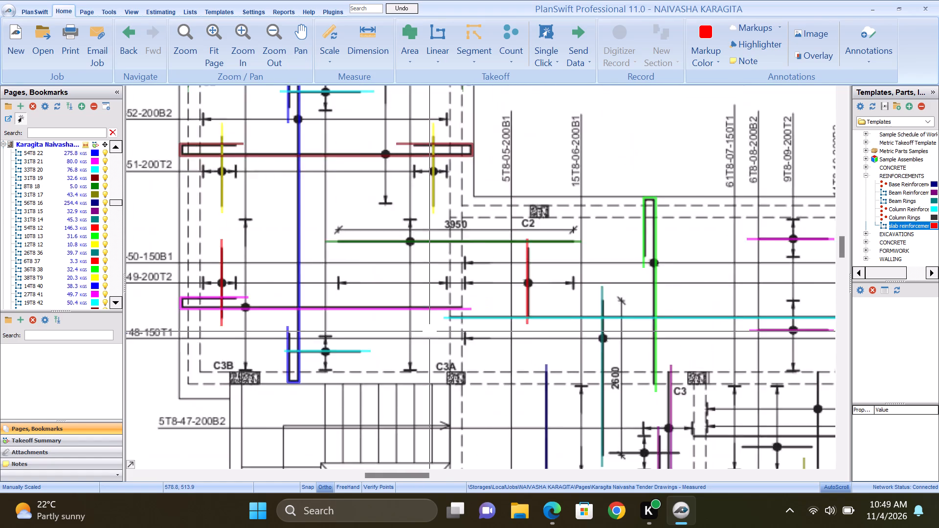
scroll(637, 331, "up", 3)
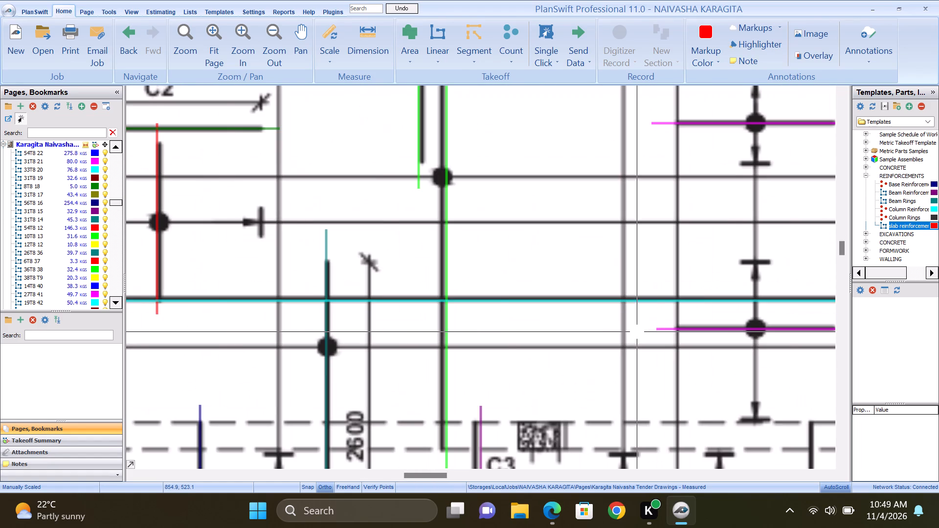
scroll(637, 331, "down", 4)
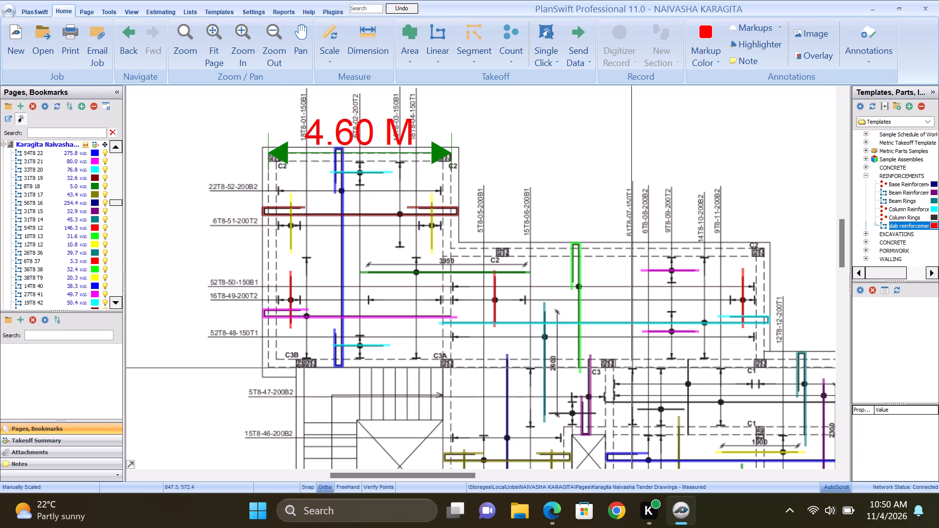
scroll(631, 368, "down", 2)
scroll(631, 368, "up", 1)
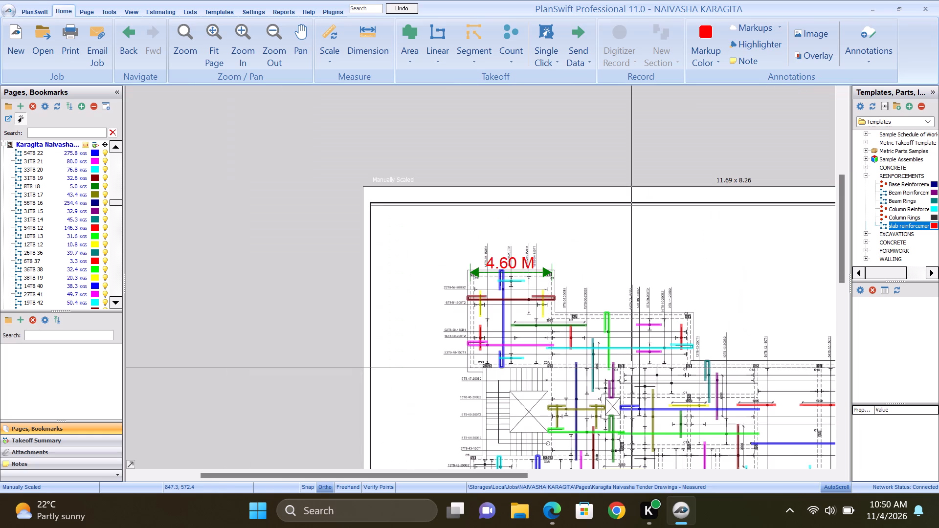
scroll(631, 368, "up", 3)
scroll(464, 278, "down", 4)
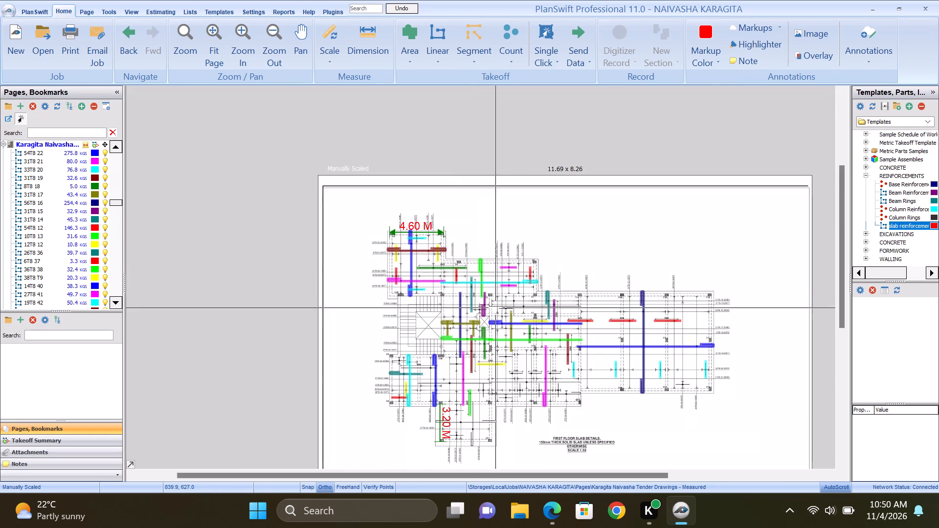
Start a slab reinforcement takeoff from the REINFORCEMENTS templates, named 9T8 11, with bar weight 0.395 kg and bar number 9.
scroll(512, 304, "up", 4)
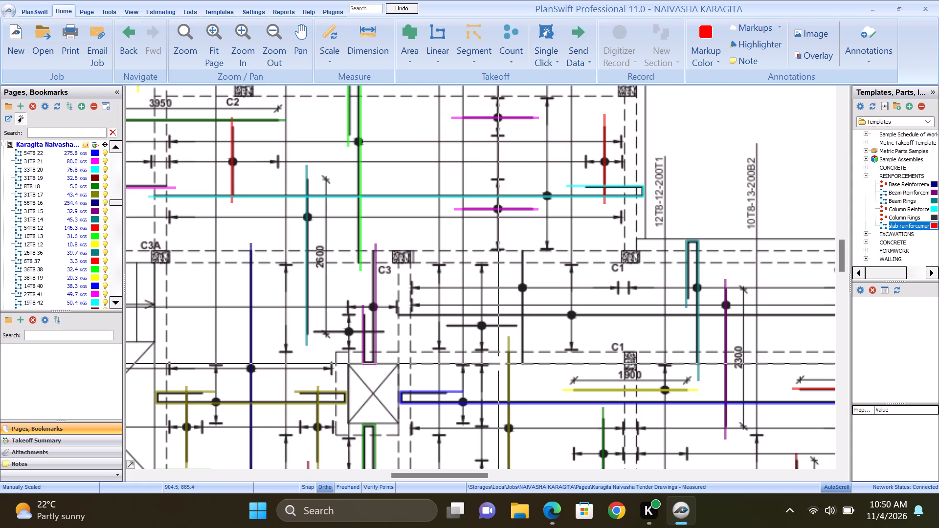
scroll(492, 386, "down", 4)
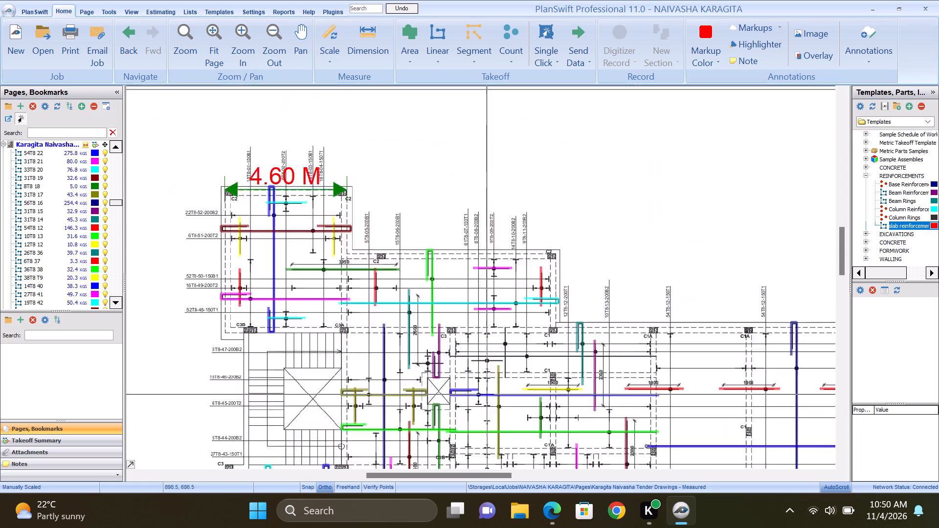
scroll(487, 394, "down", 1)
scroll(494, 340, "up", 5)
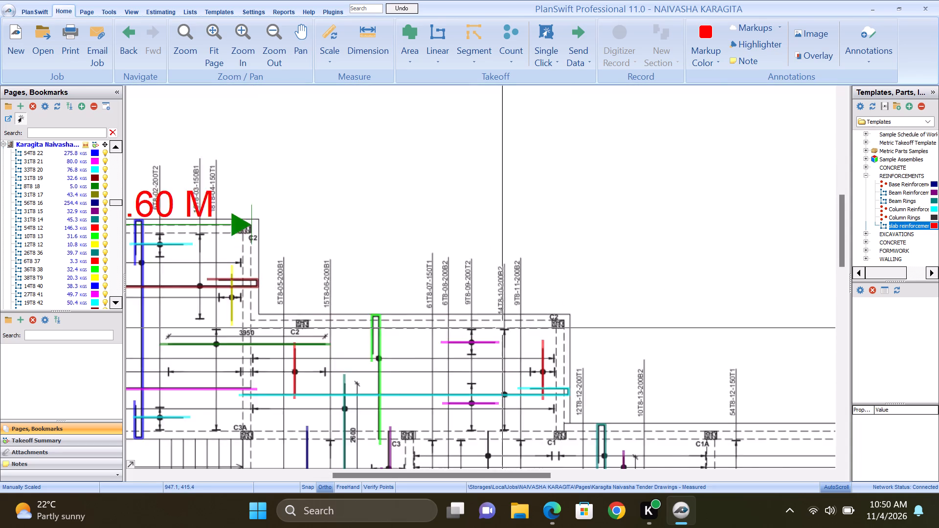
scroll(502, 328, "up", 1)
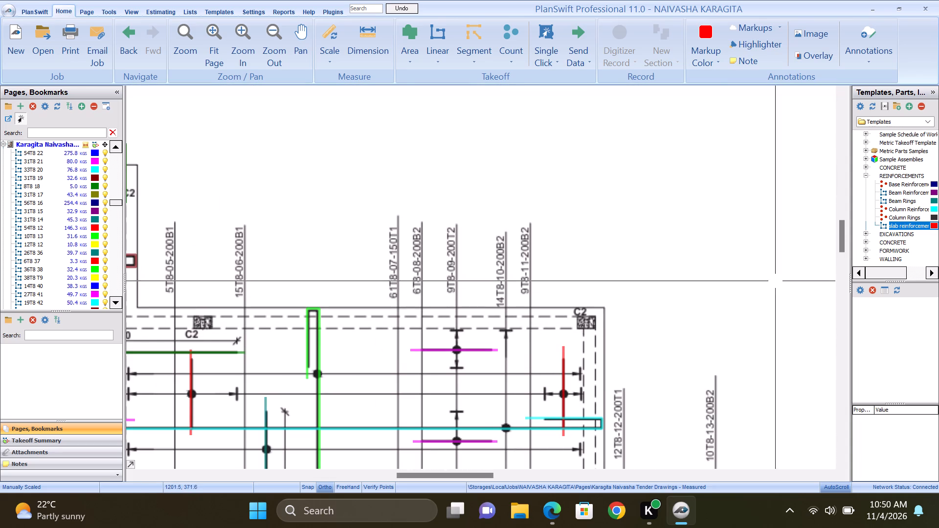
left_click(858, 227)
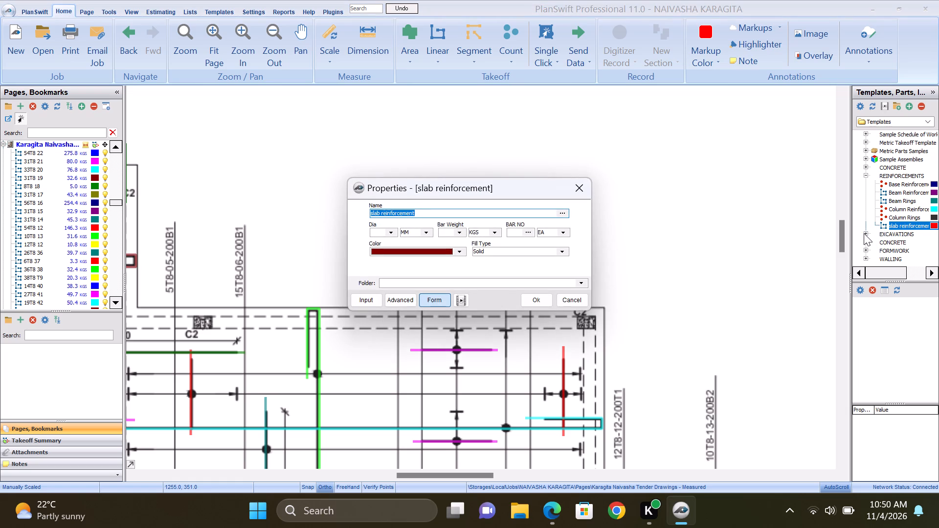
key("9")
key("t")
key("8")
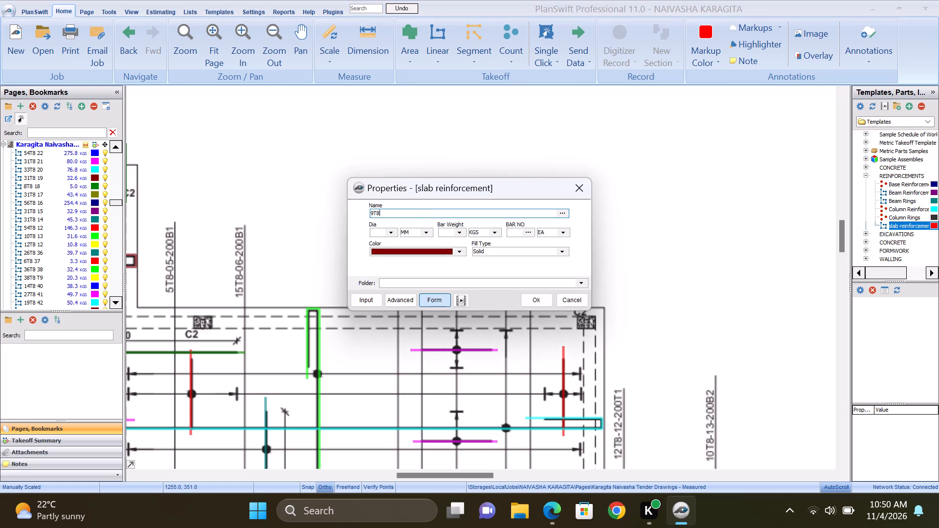
key("space")
type("11")
left_click(514, 229)
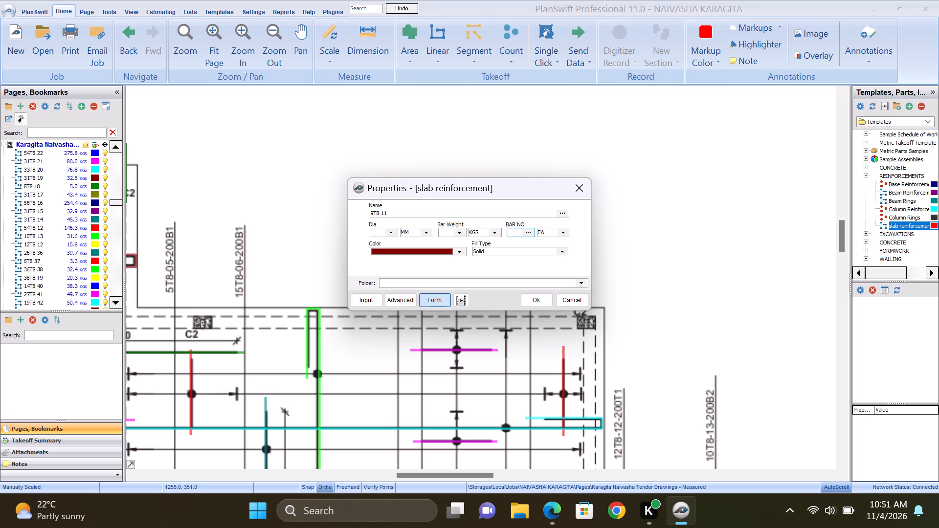
key("9")
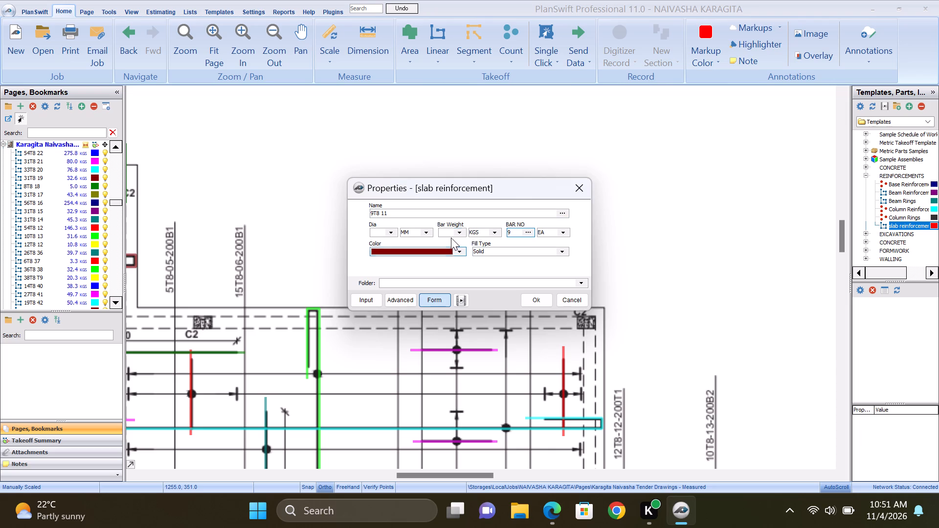
left_click(457, 232)
left_click(449, 239)
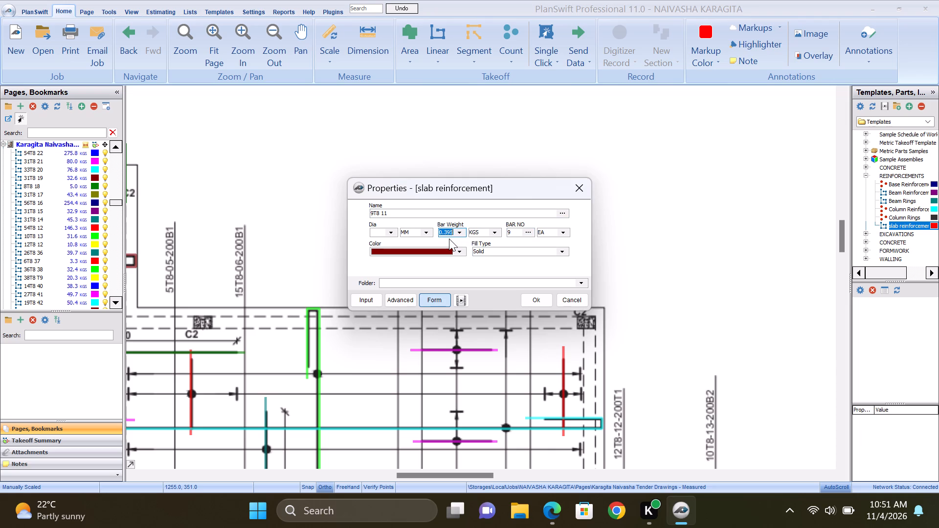
left_click(530, 297)
Trace the 9T8-11 bar, about 8.2 m, from slightly before its end near column C3 to slightly past its end near column C1A, and finish the takeoff.
scroll(463, 298, "down", 2)
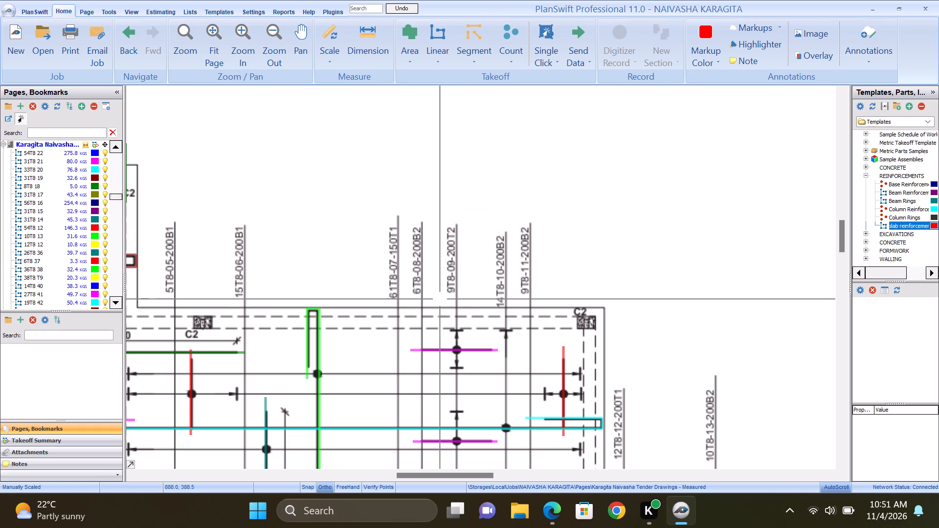
scroll(463, 298, "down", 3)
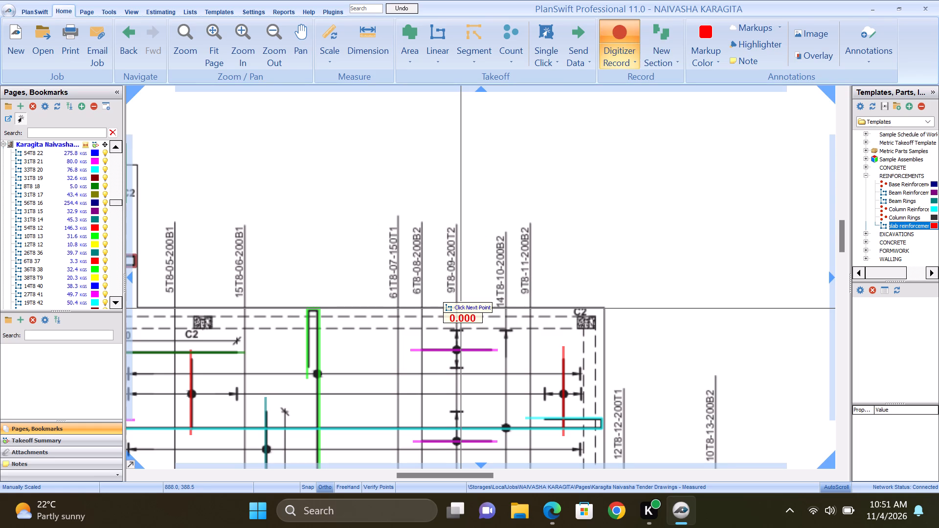
right_click(501, 333)
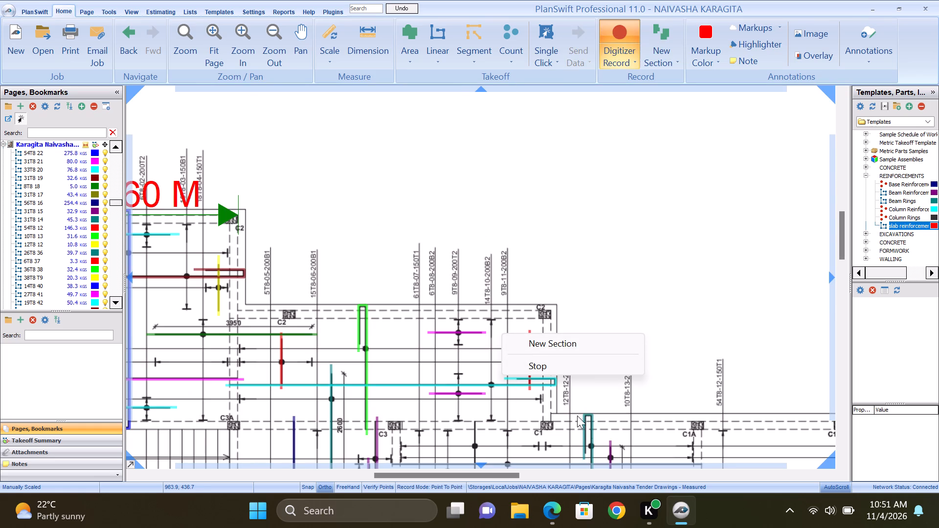
left_click(599, 441)
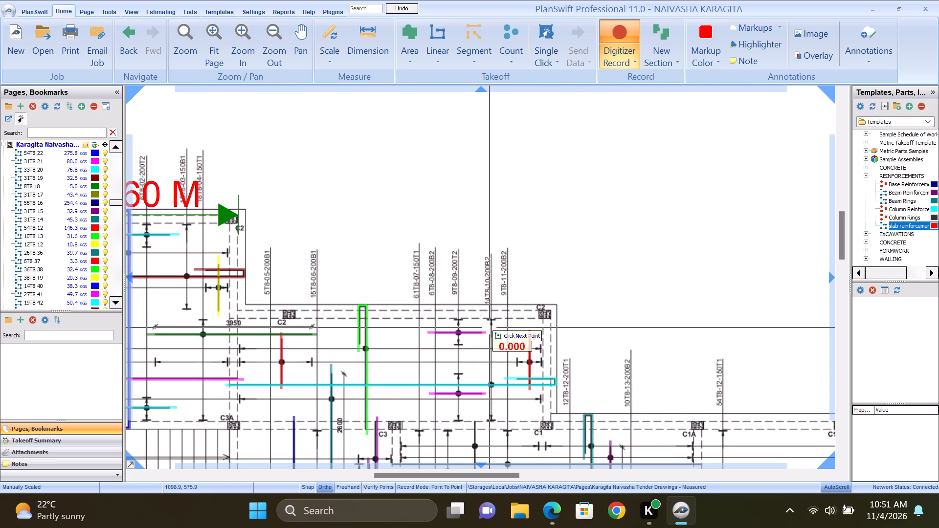
scroll(487, 386, "up", 4)
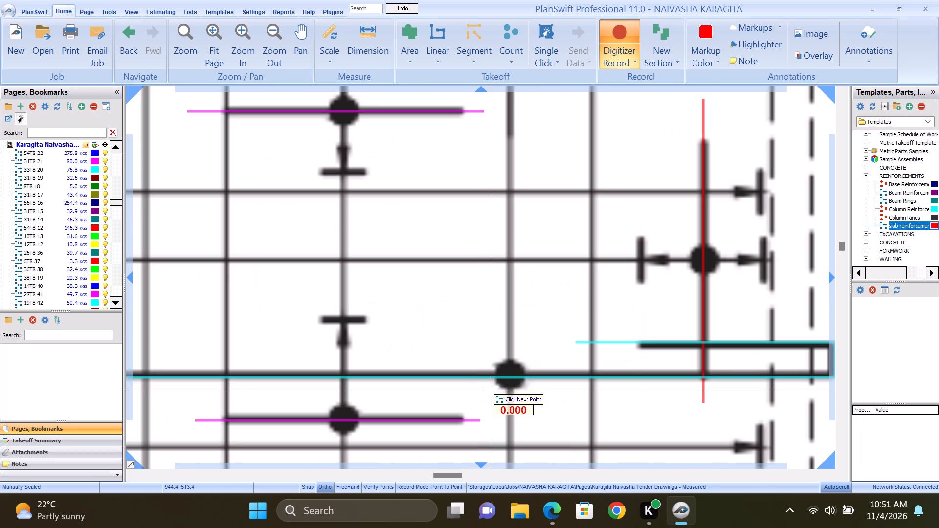
scroll(491, 391, "down", 4)
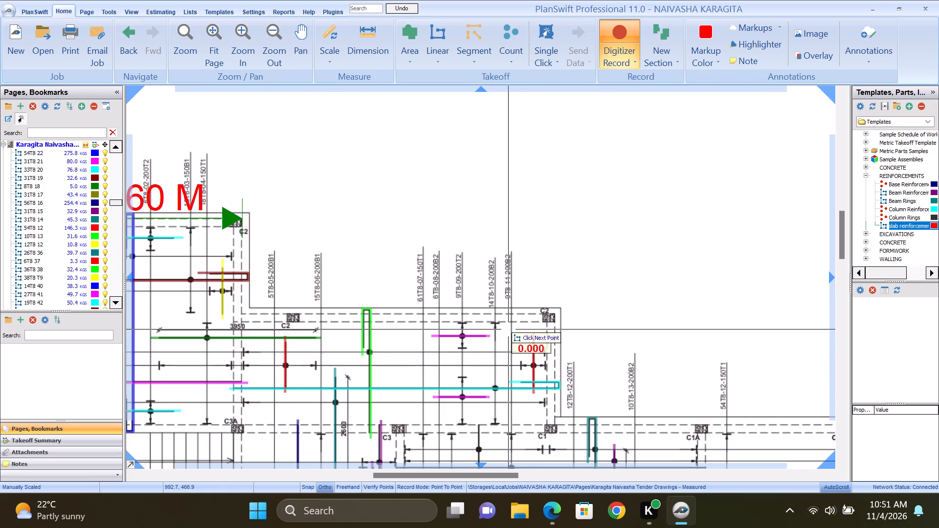
scroll(508, 312, "down", 3)
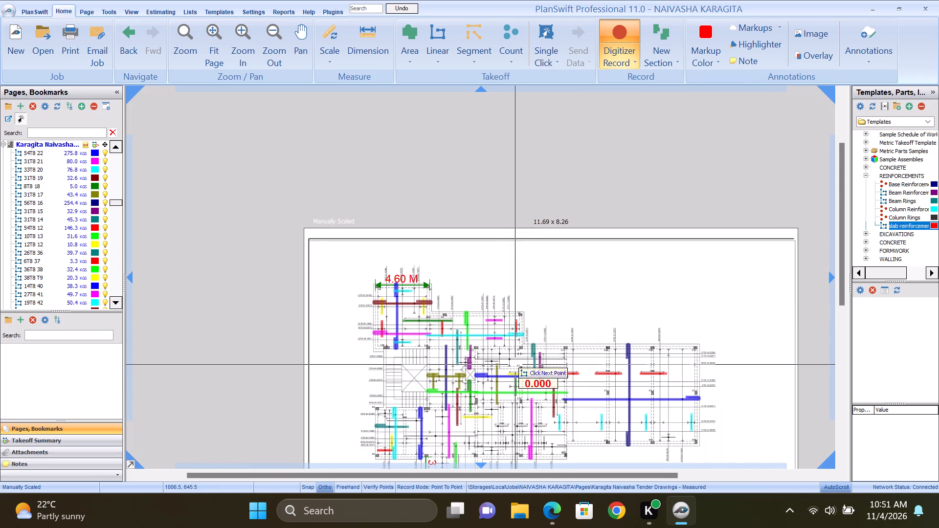
scroll(514, 362, "up", 3)
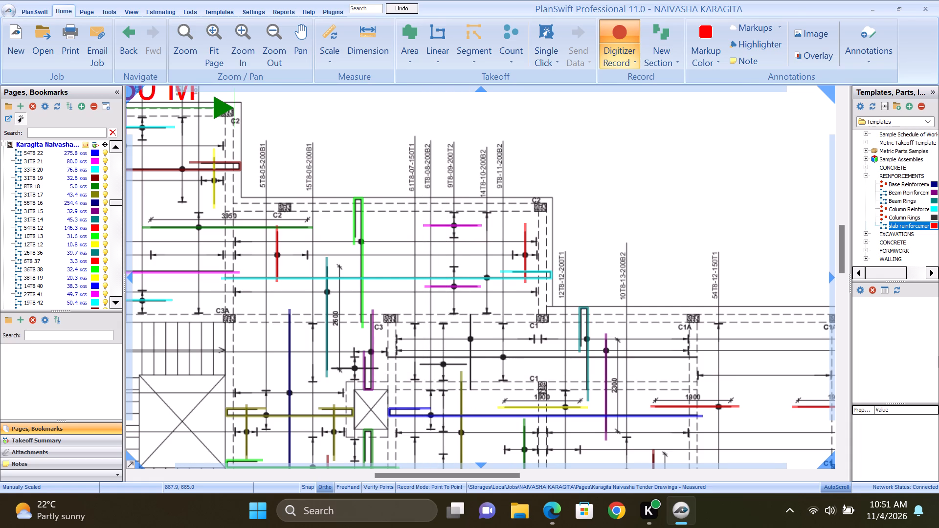
scroll(376, 361, "up", 8)
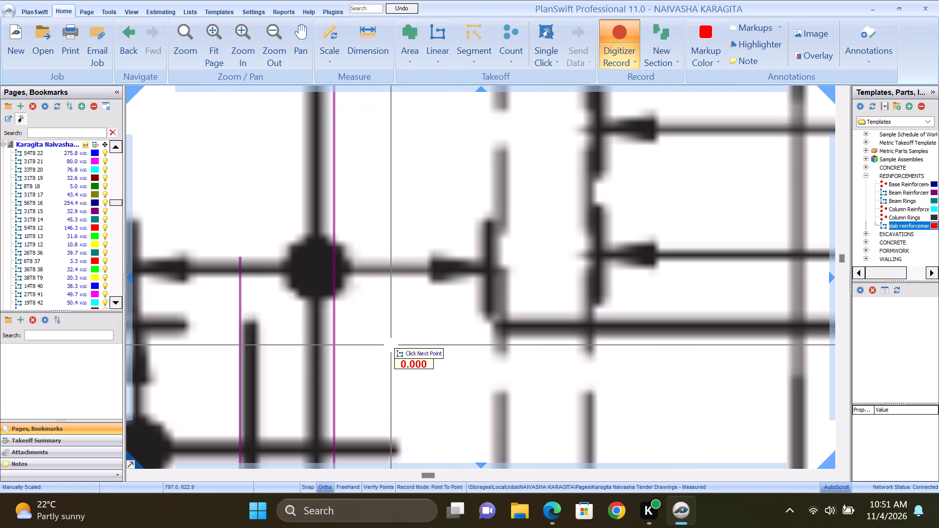
scroll(391, 345, "up", 1)
left_click(422, 335)
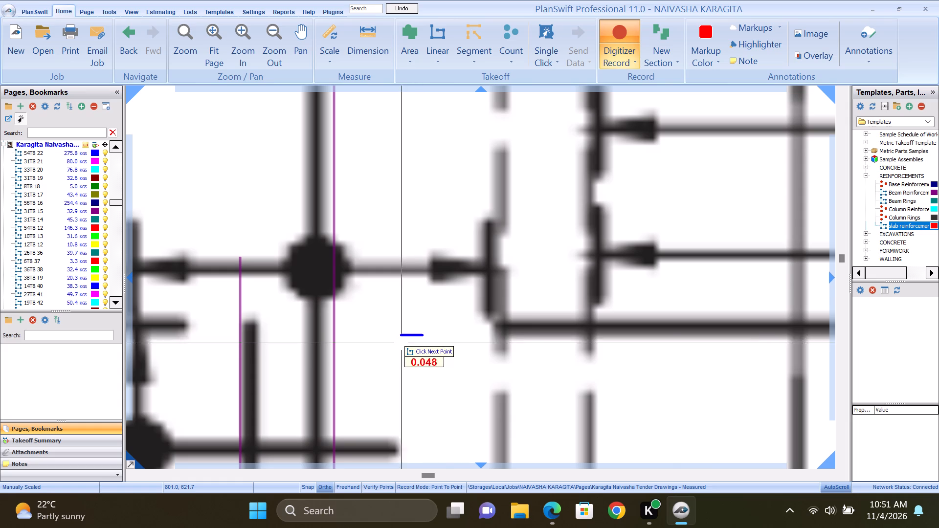
scroll(395, 344, "down", 6)
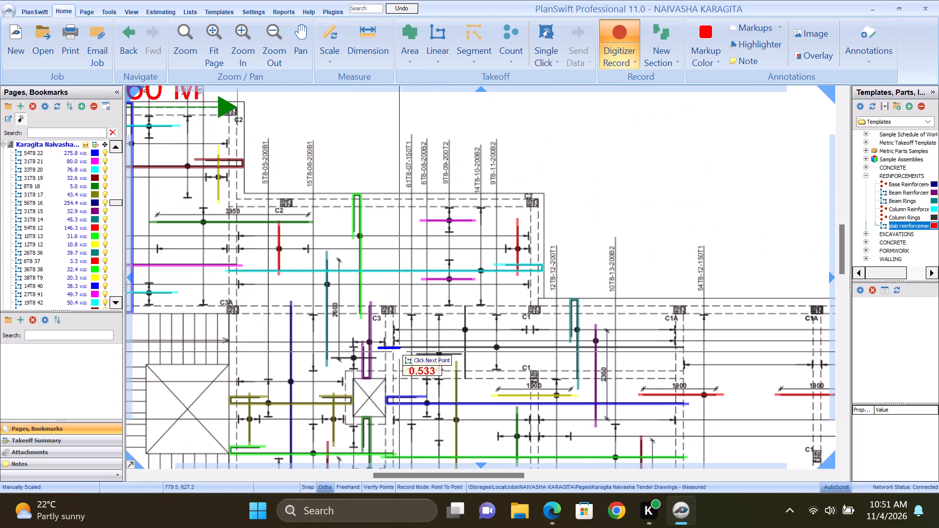
scroll(671, 353, "up", 3)
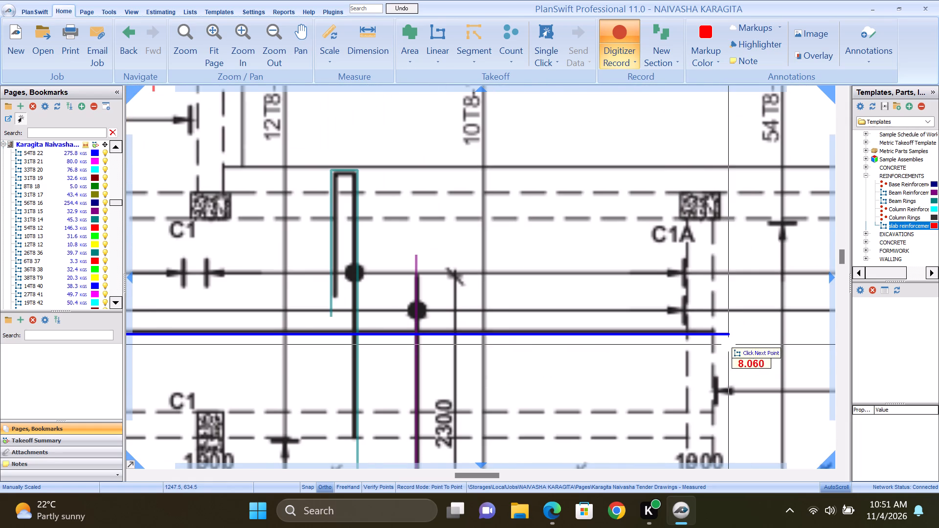
left_click(749, 330)
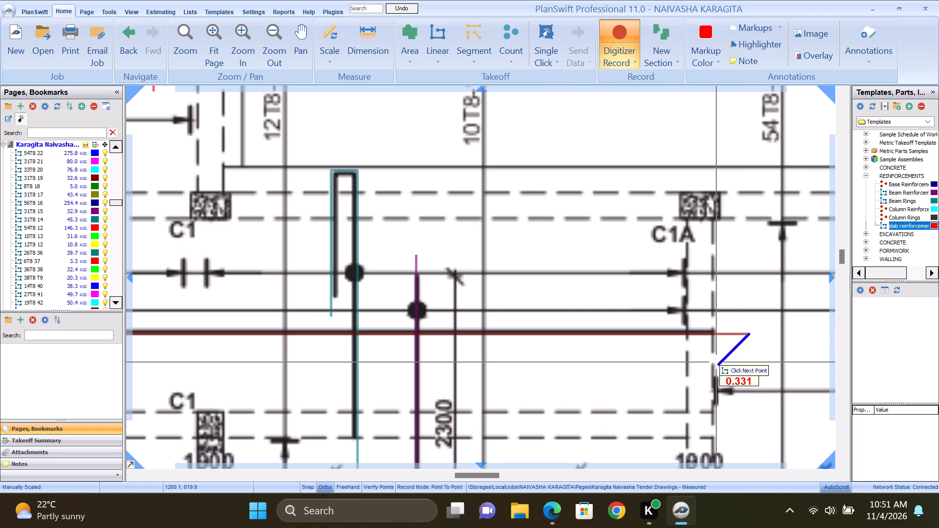
right_click(715, 362)
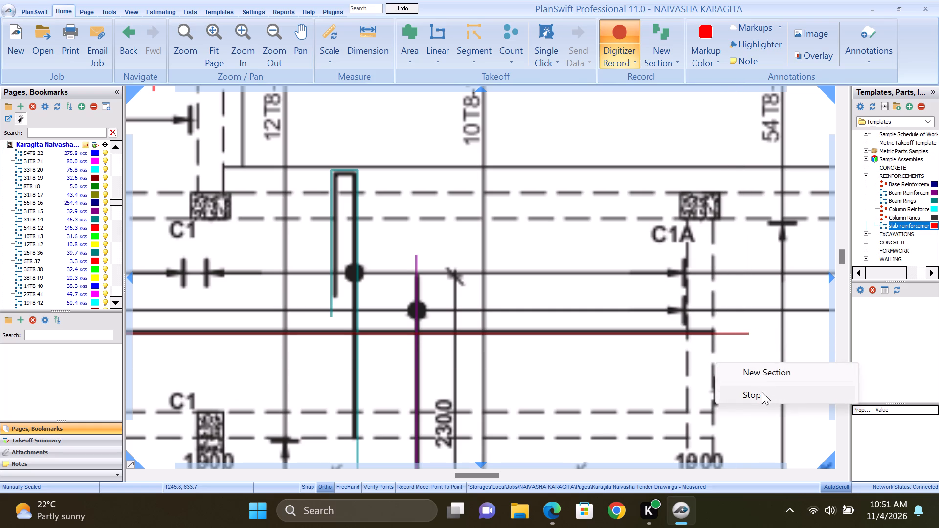
left_click(762, 393)
Examine the first floor slab drawing between columns C3 and C1 for T8 bars still without a takeoff.
scroll(671, 351, "down", 6)
scroll(588, 343, "down", 5)
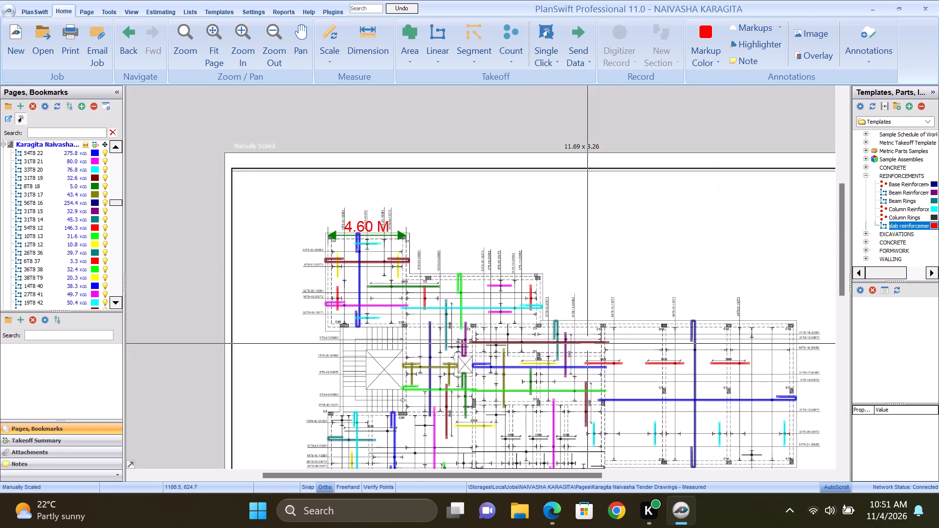
scroll(495, 348, "up", 4)
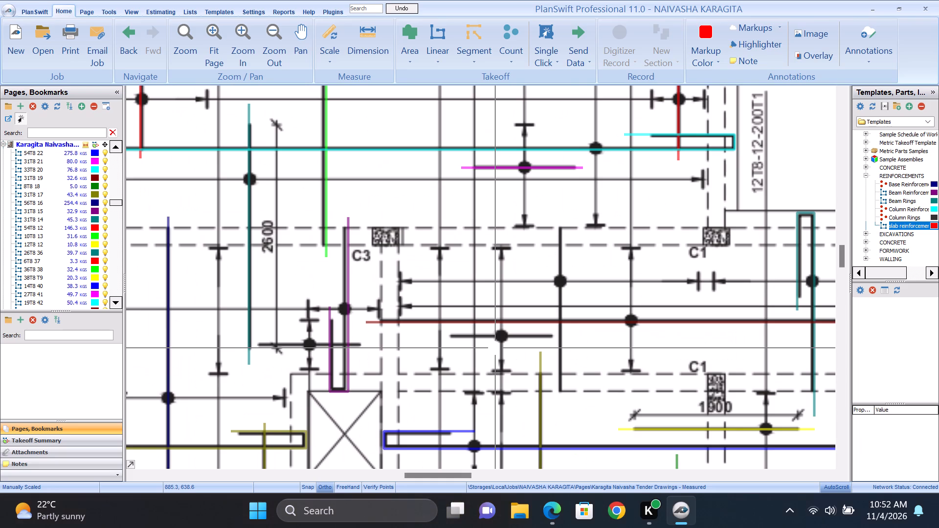
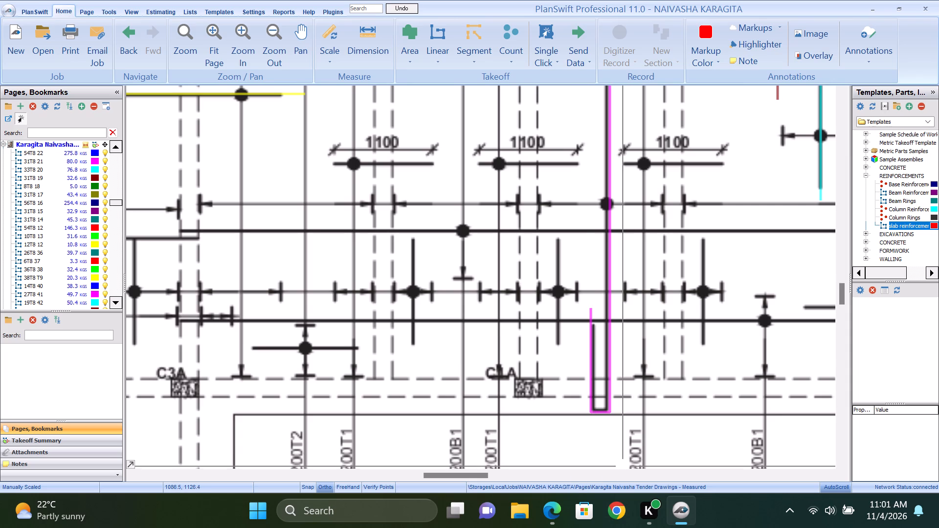
Start a slab reinforcement takeoff from the REINFORCEMENTS templates, named 5T8 24, with bar weight 0.395 kg and bar number 5.
scroll(602, 432, "down", 4)
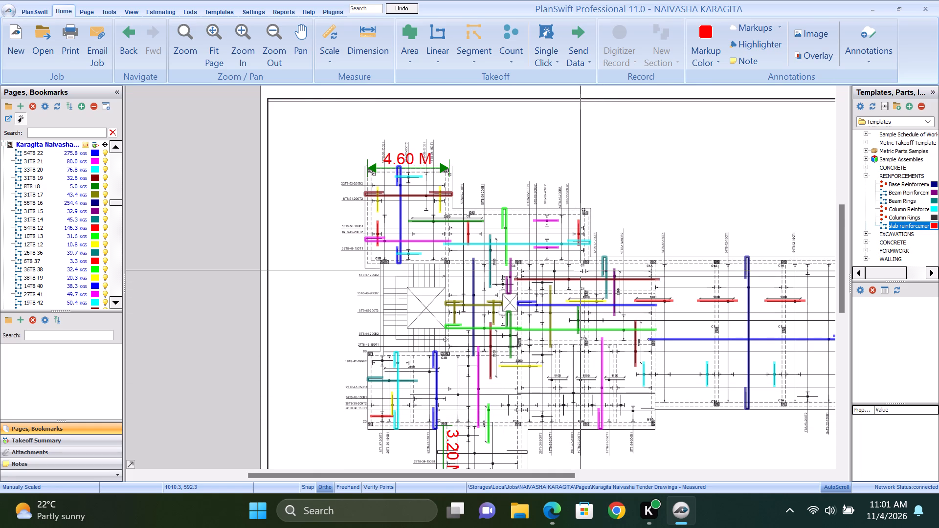
scroll(581, 270, "up", 2)
scroll(581, 272, "down", 2)
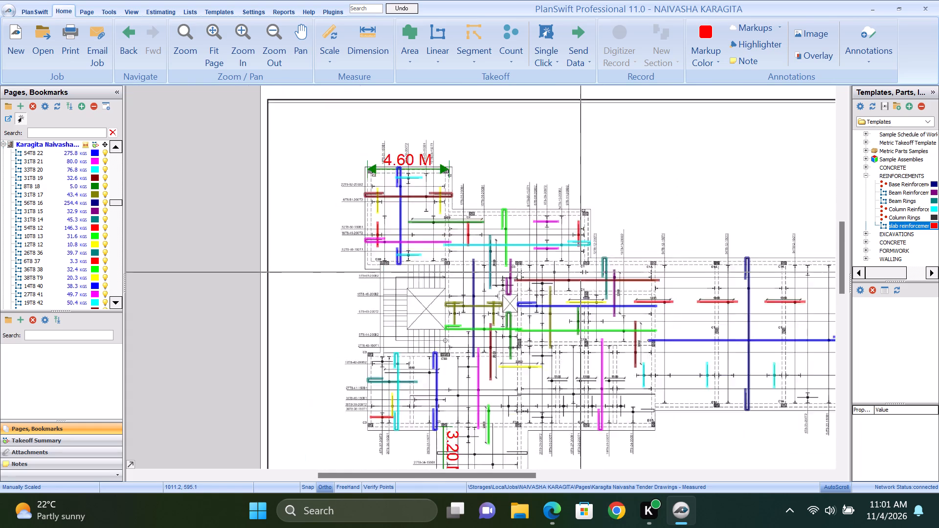
scroll(581, 272, "down", 1)
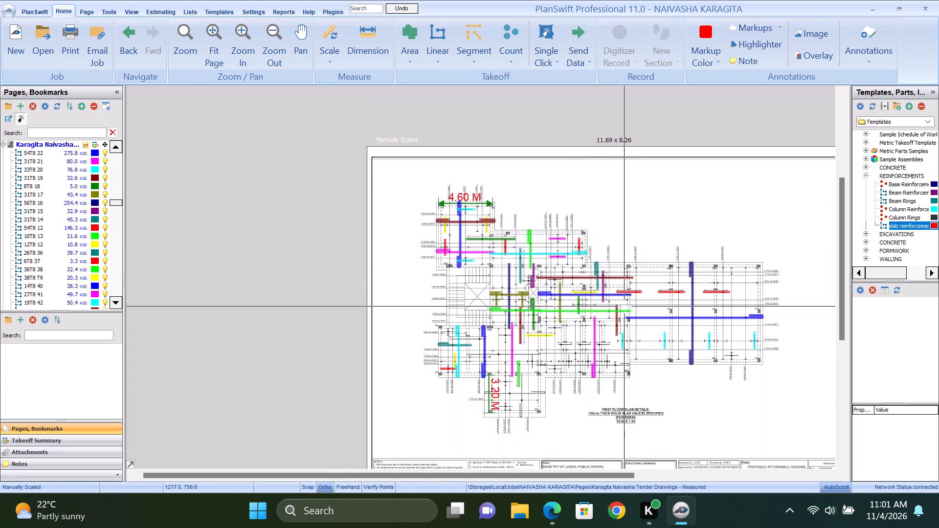
scroll(616, 382, "up", 3)
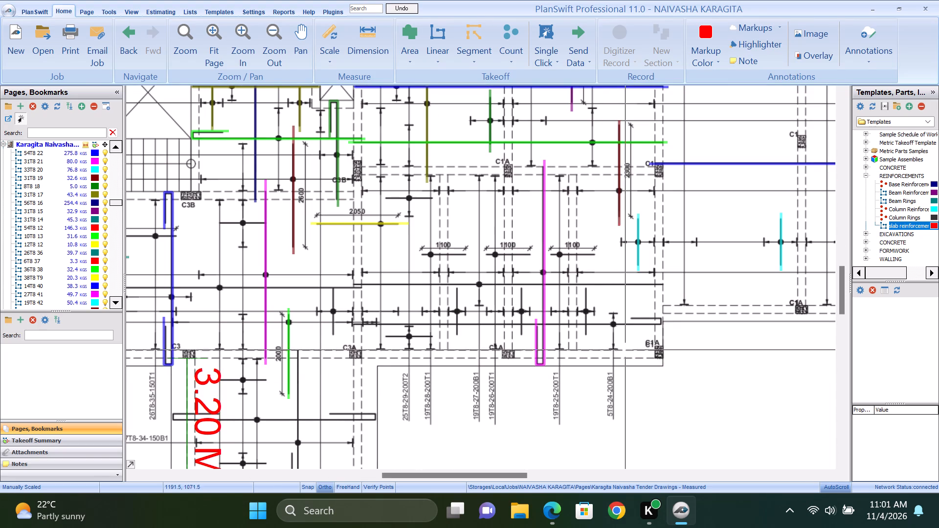
left_click(859, 225)
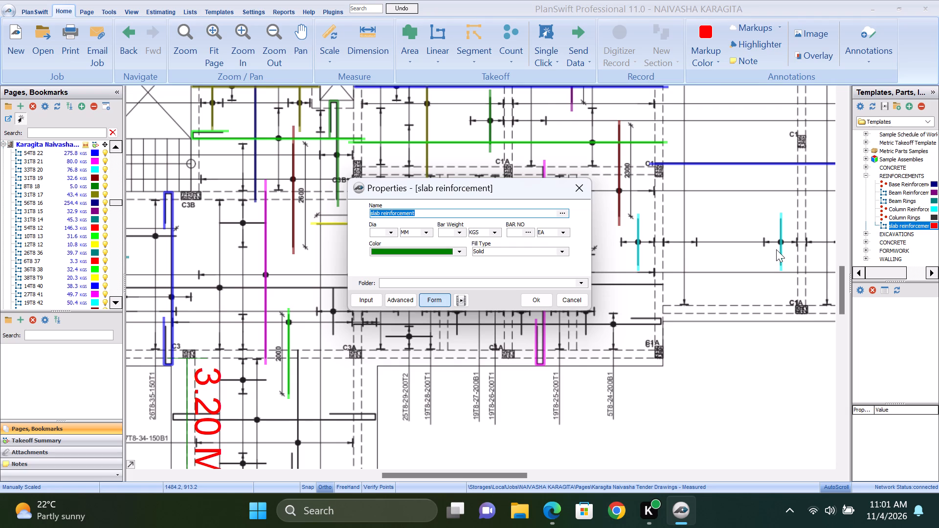
type("5T")
key("8")
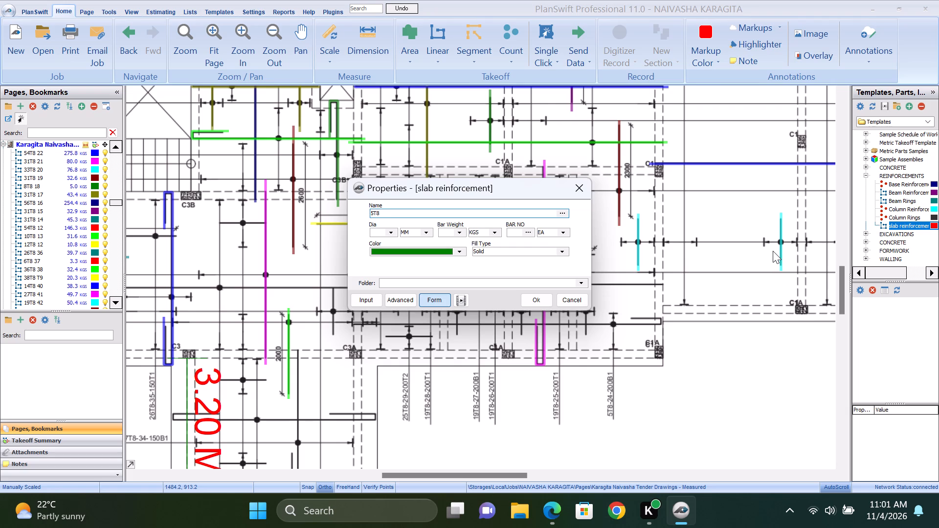
key("space")
type("24")
left_click(460, 234)
left_click(453, 239)
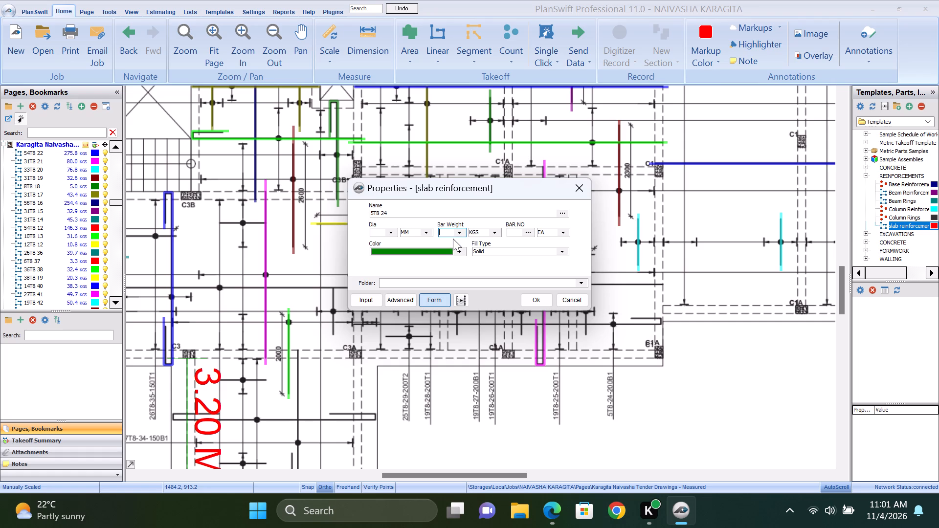
left_click(514, 234)
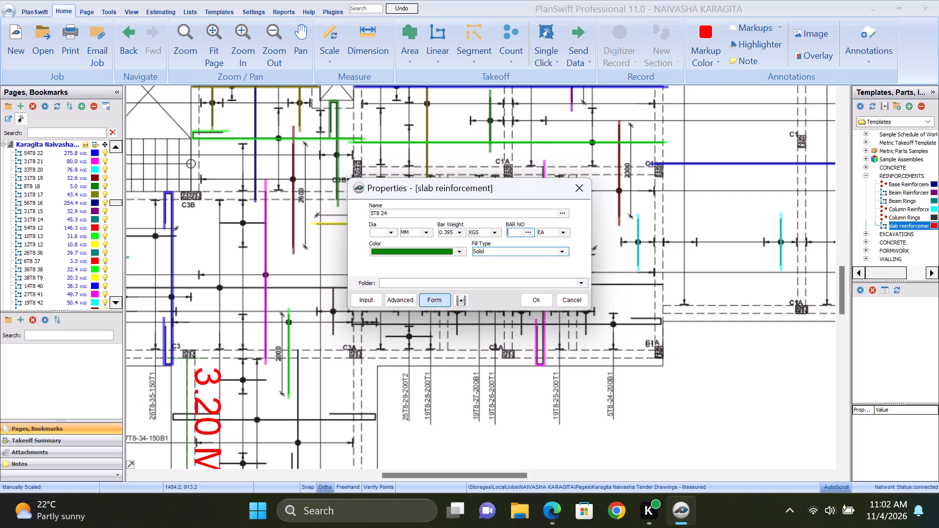
key("5")
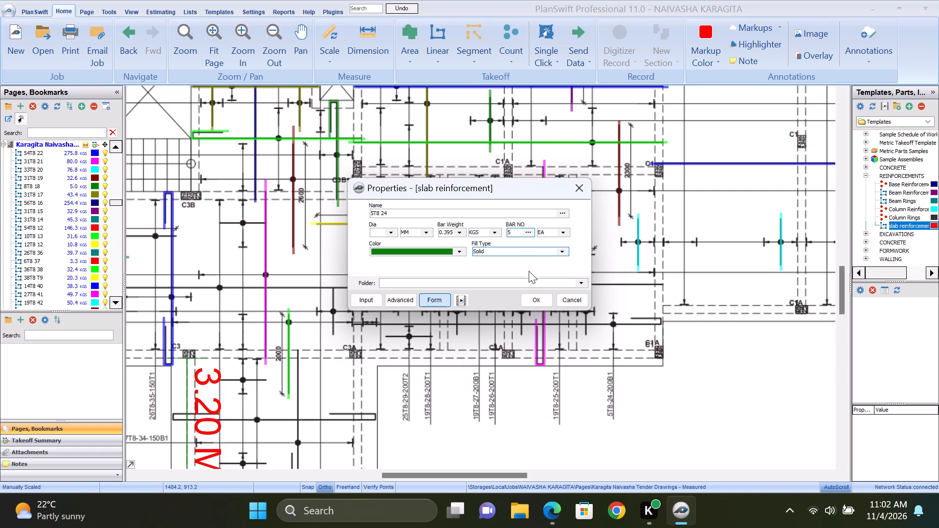